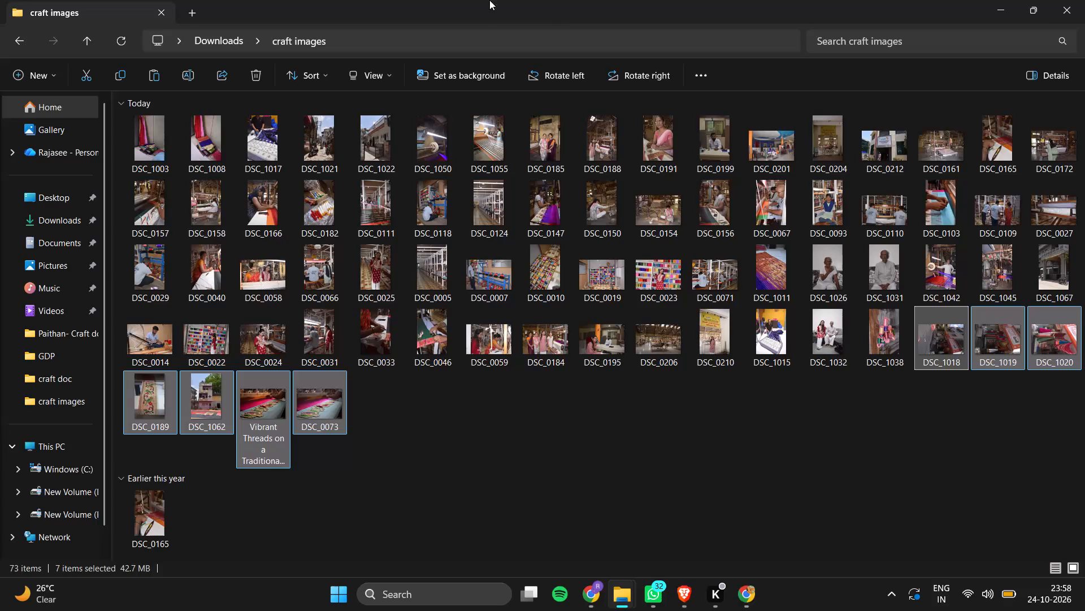
Minimize the craft images folder and switch to the "Paithani: A Six-Day Journey" presentation in Google Chrome.
click(1000, 14)
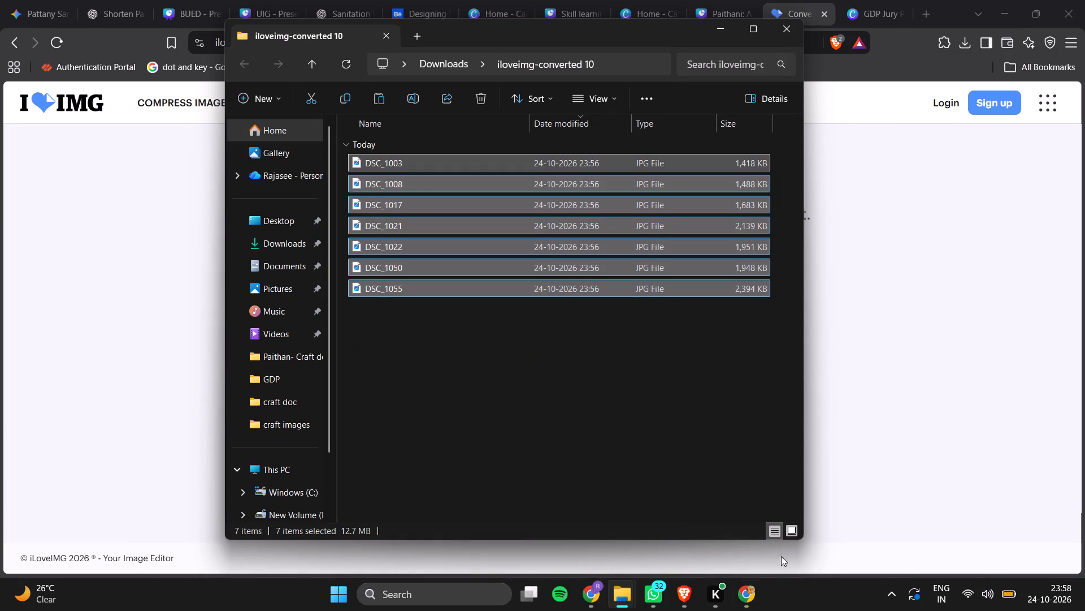
click(928, 347)
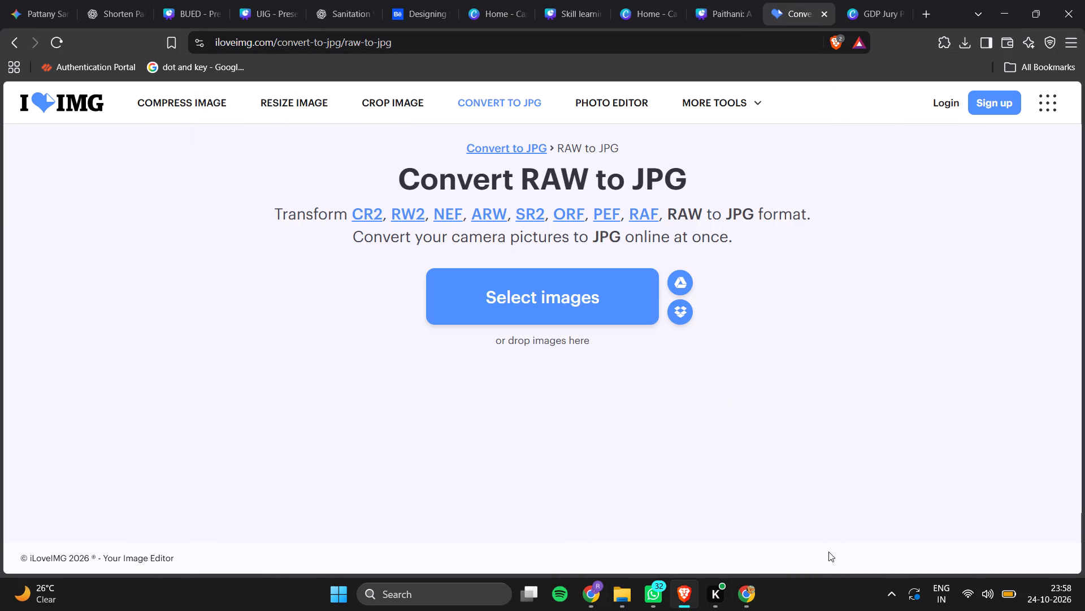
click(750, 595)
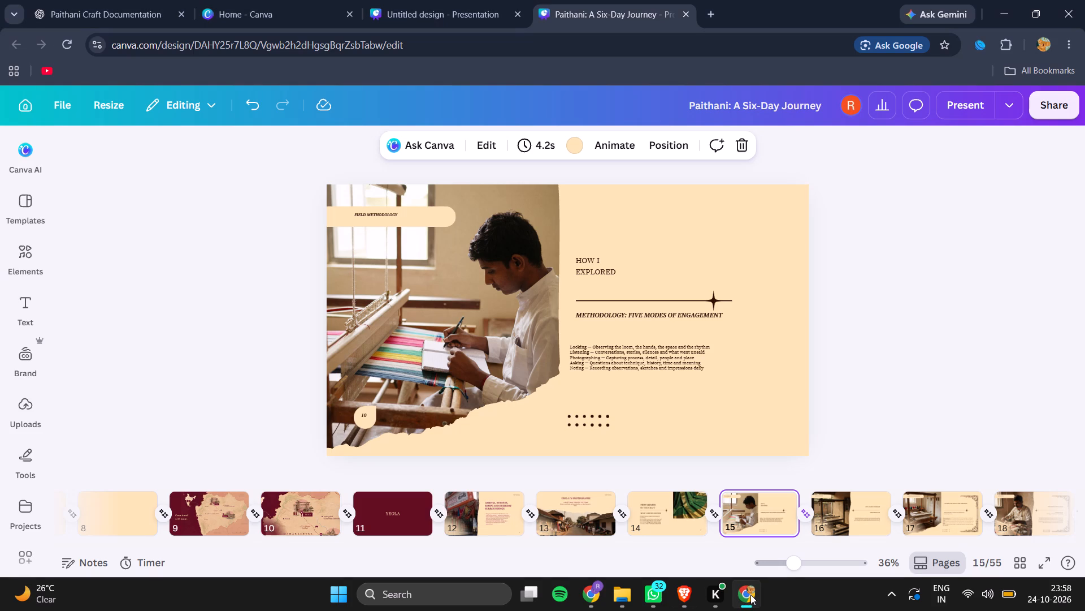
click(907, 444)
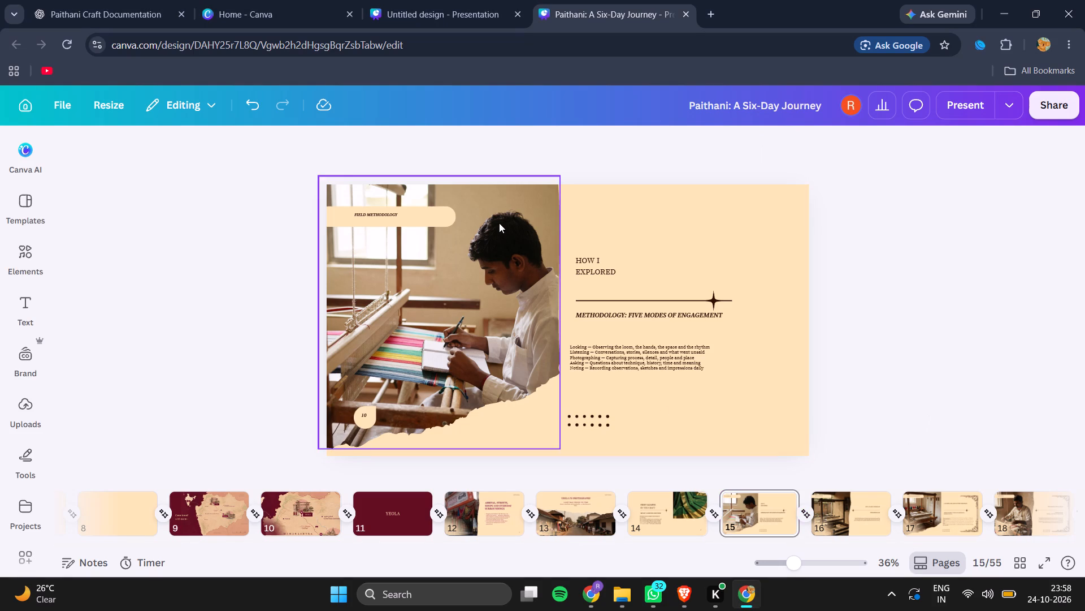
click(817, 227)
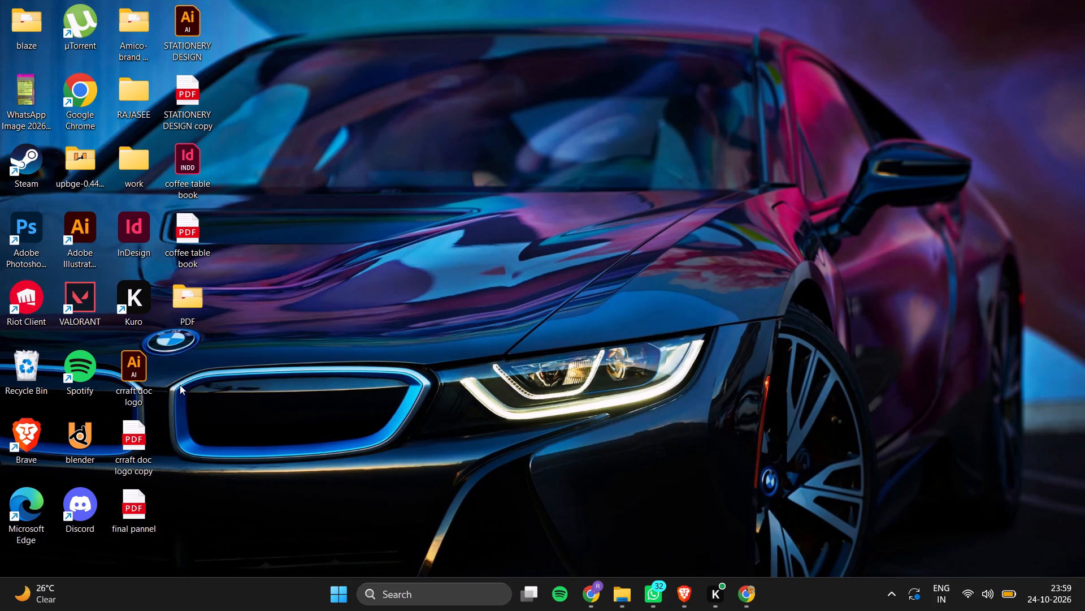
Open the "crraft doc logo" Illustrator file from the desktop.
double_click(145, 374)
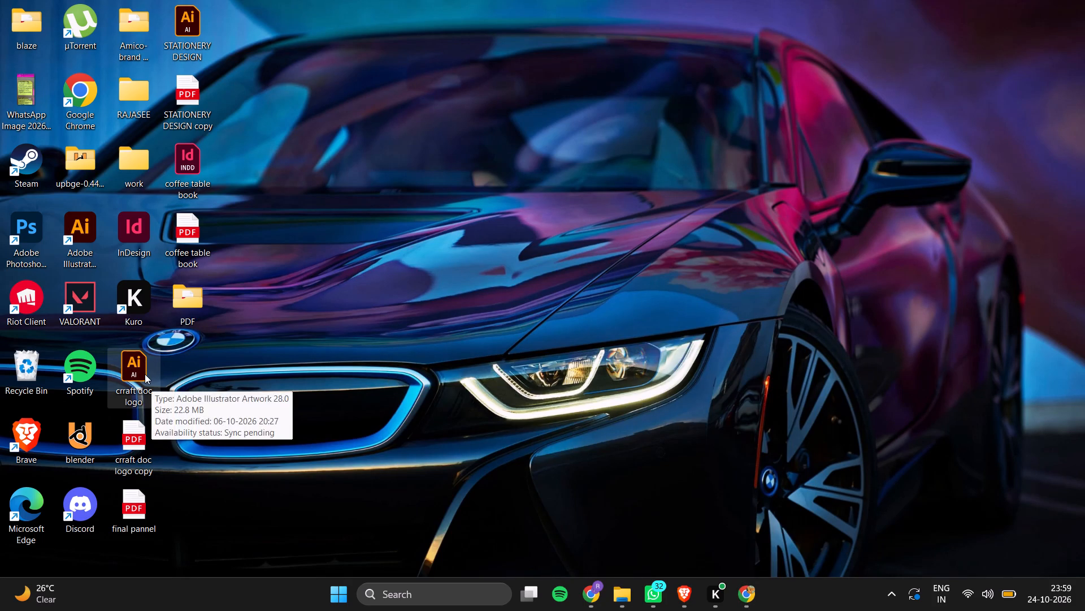
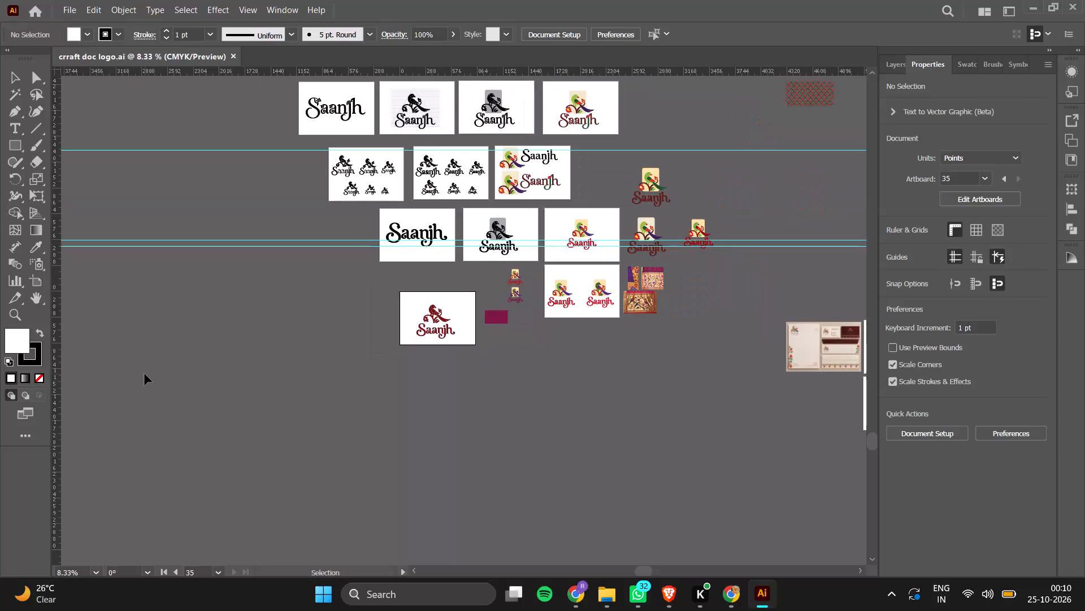
Save a copy of the craft doc logo document as an Adobe PDF in Downloads, with all artboards and the High Quality Print preset.
scroll(145, 374, up, 13)
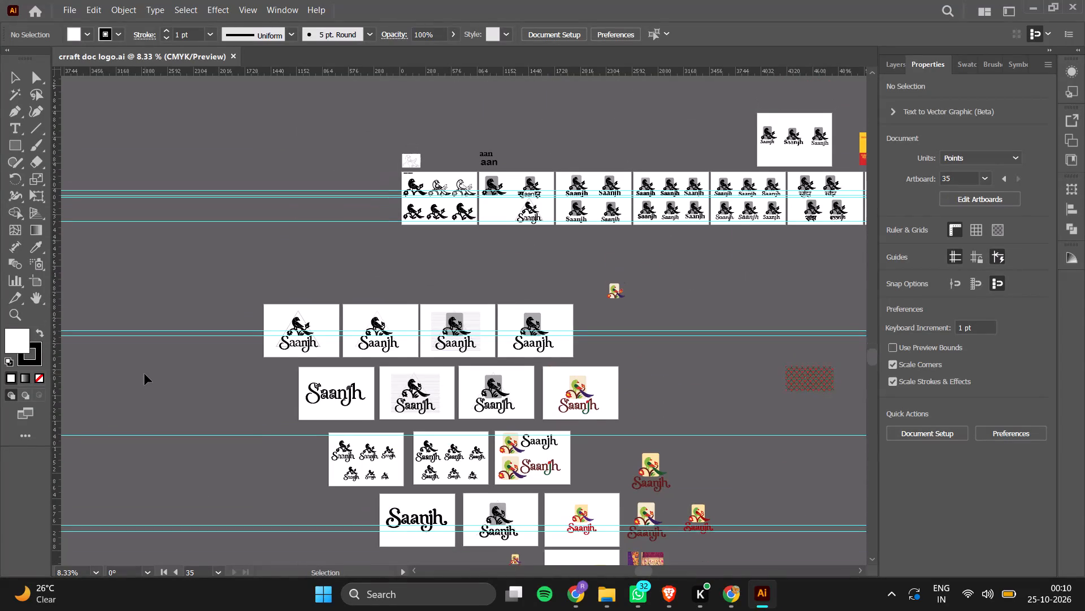
scroll(145, 374, left, 17)
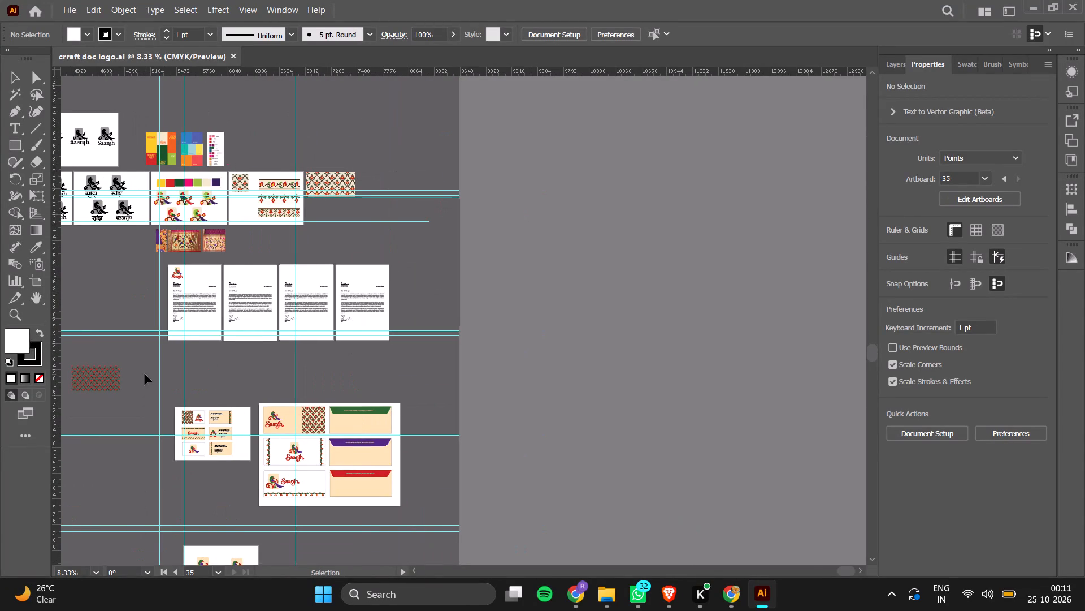
scroll(145, 374, right, 12)
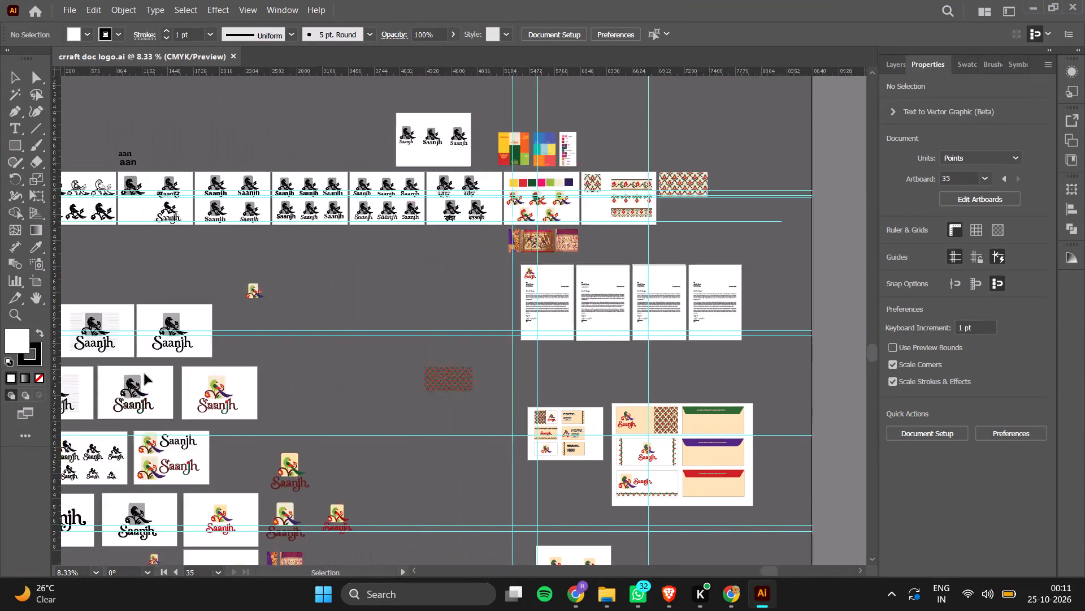
scroll(145, 374, right, 5)
click(68, 10)
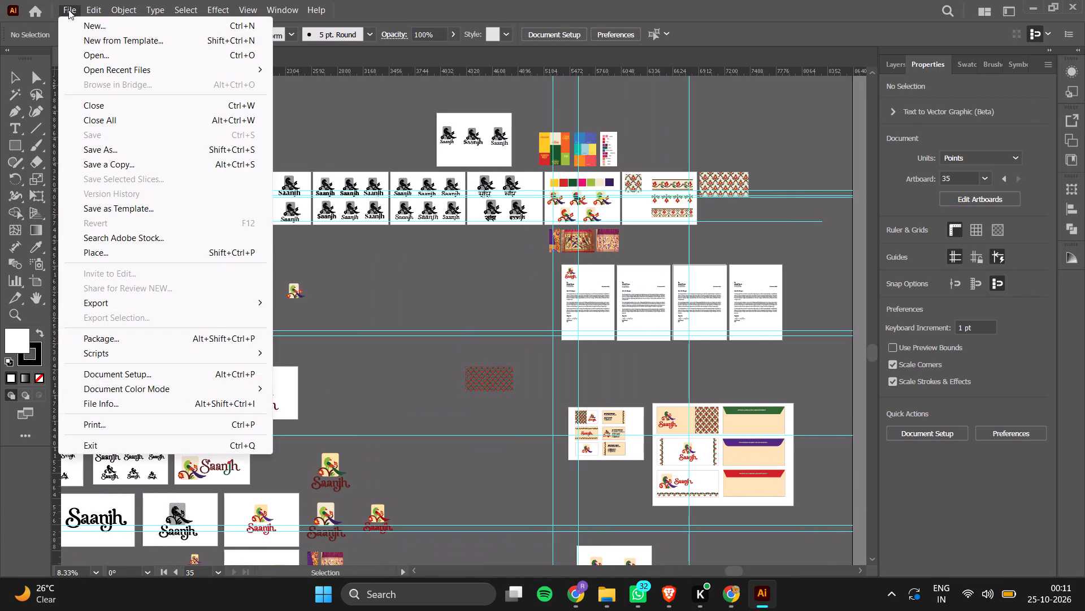
click(118, 157)
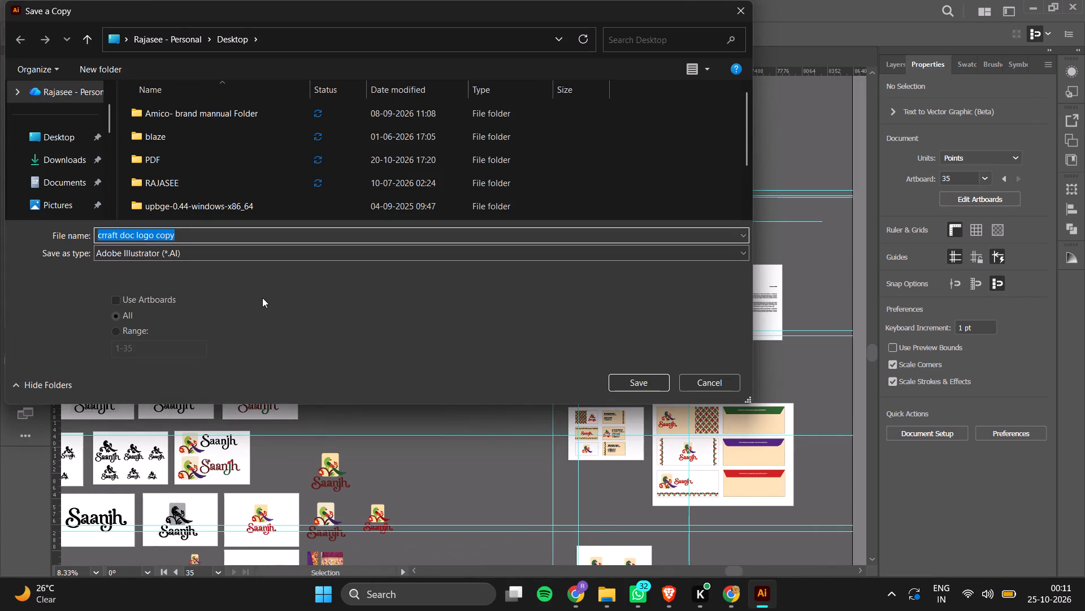
click(240, 255)
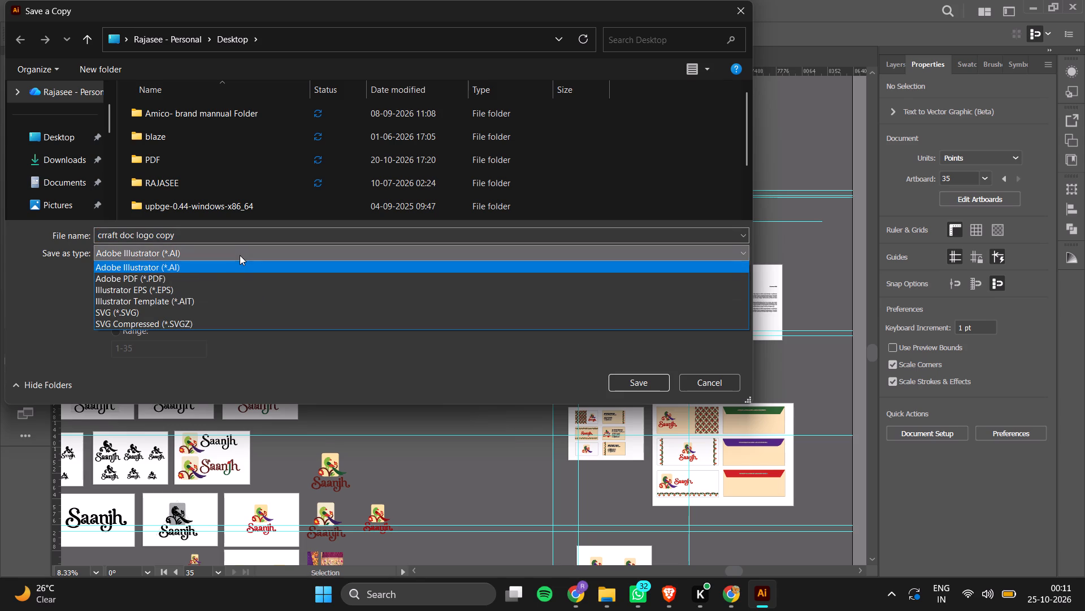
click(242, 273)
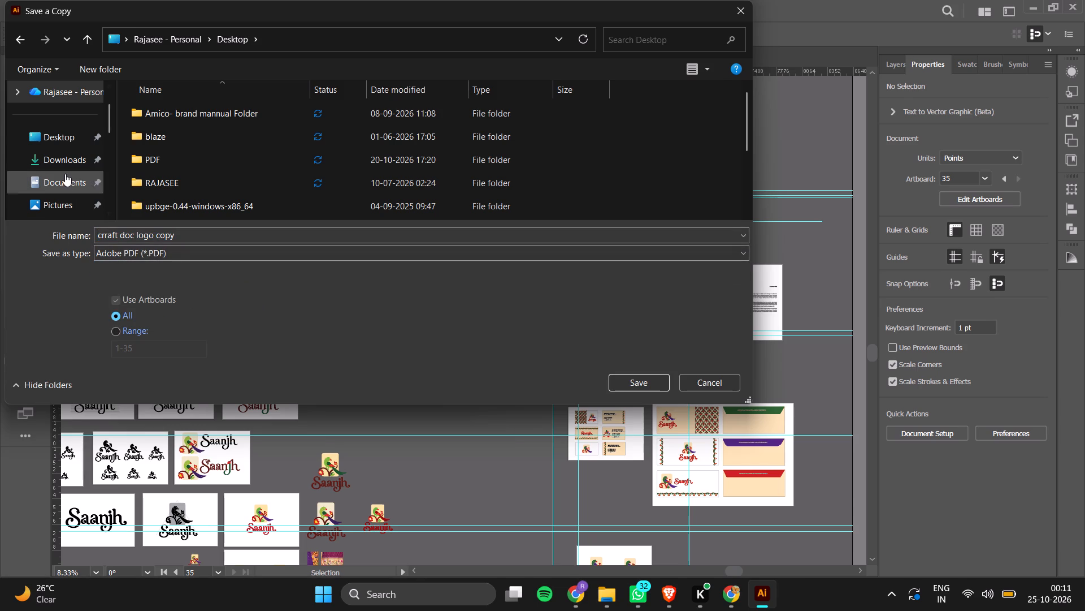
click(62, 162)
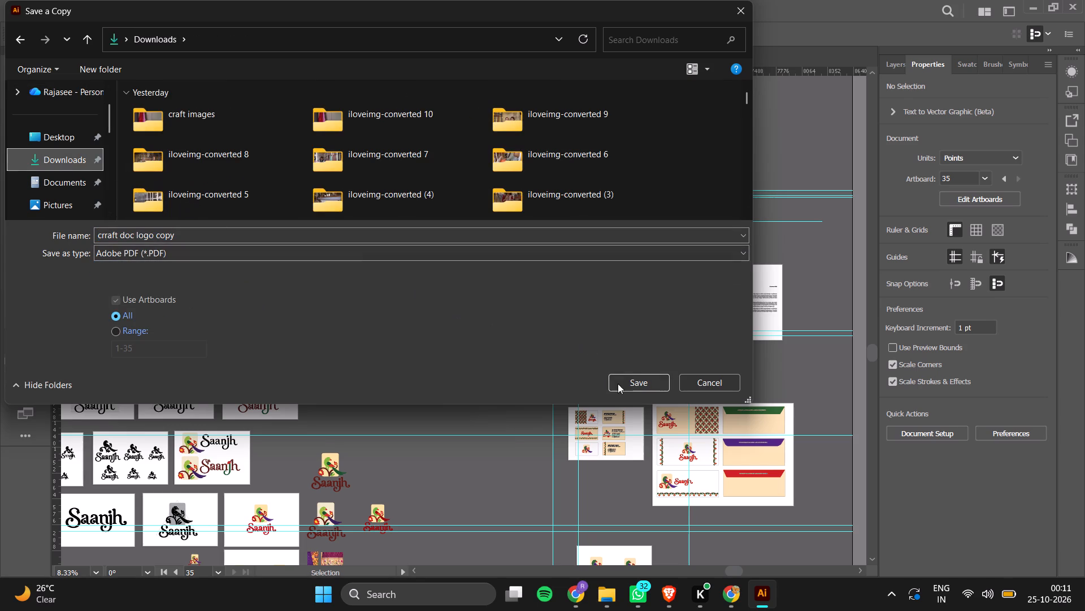
click(627, 381)
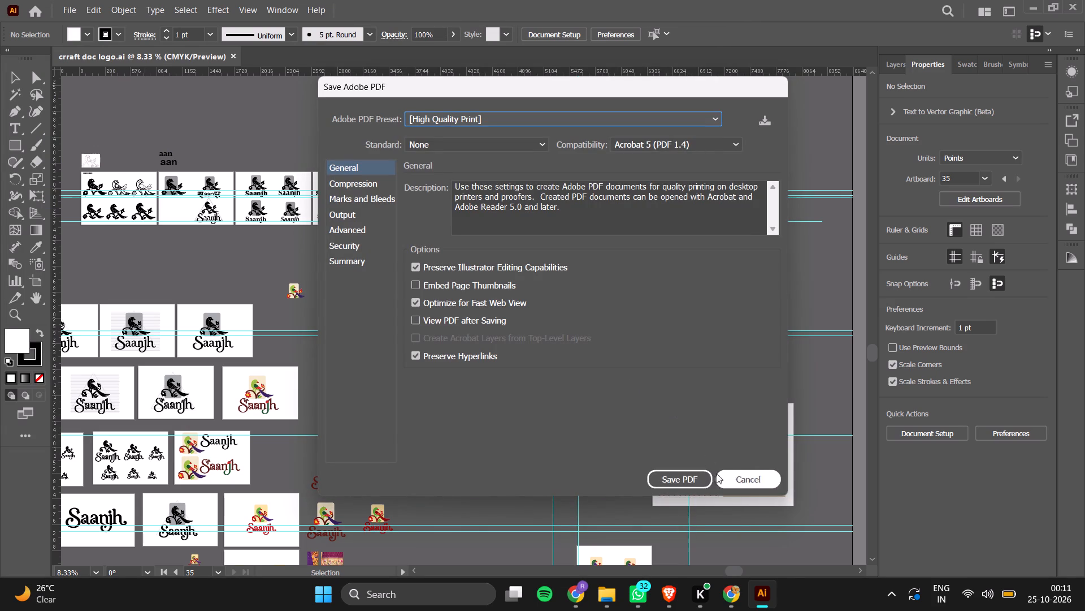
click(672, 478)
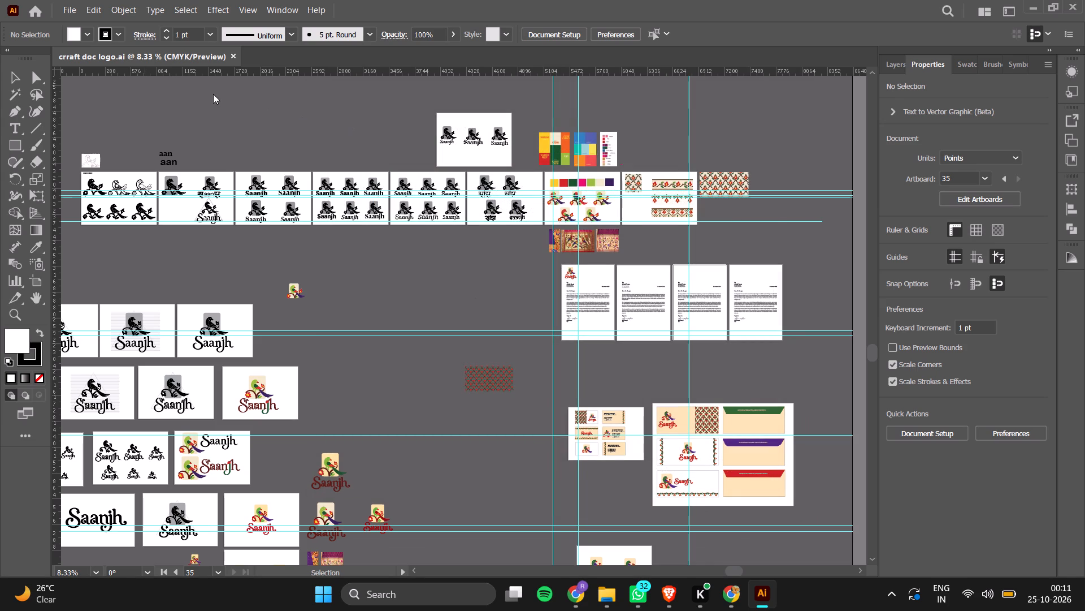
Open the recent file STATIONERY DESIGN.ai from the Home screen.
click(32, 9)
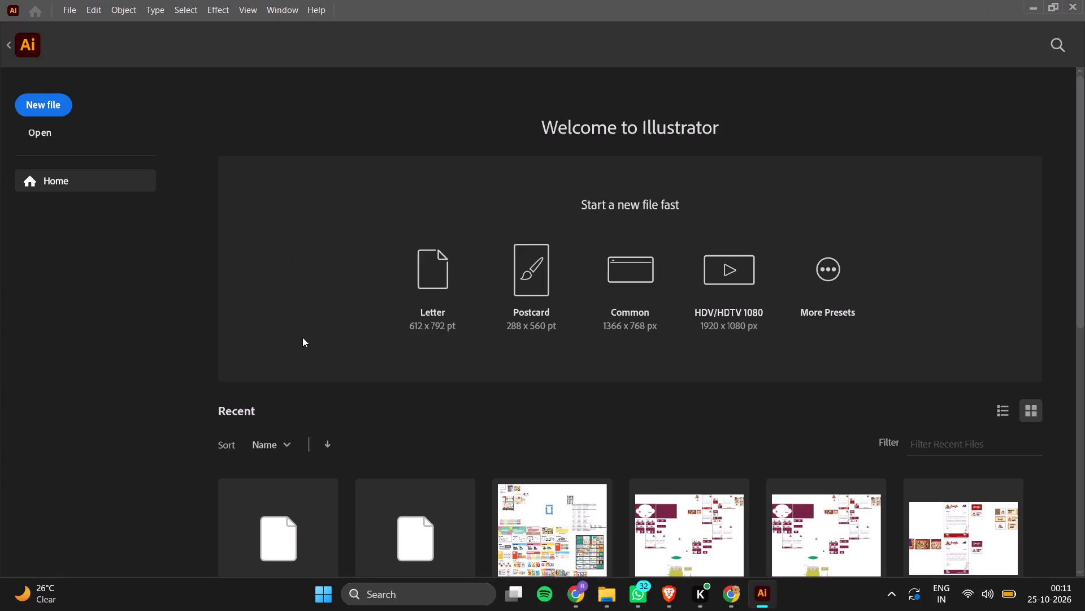
double_click(680, 518)
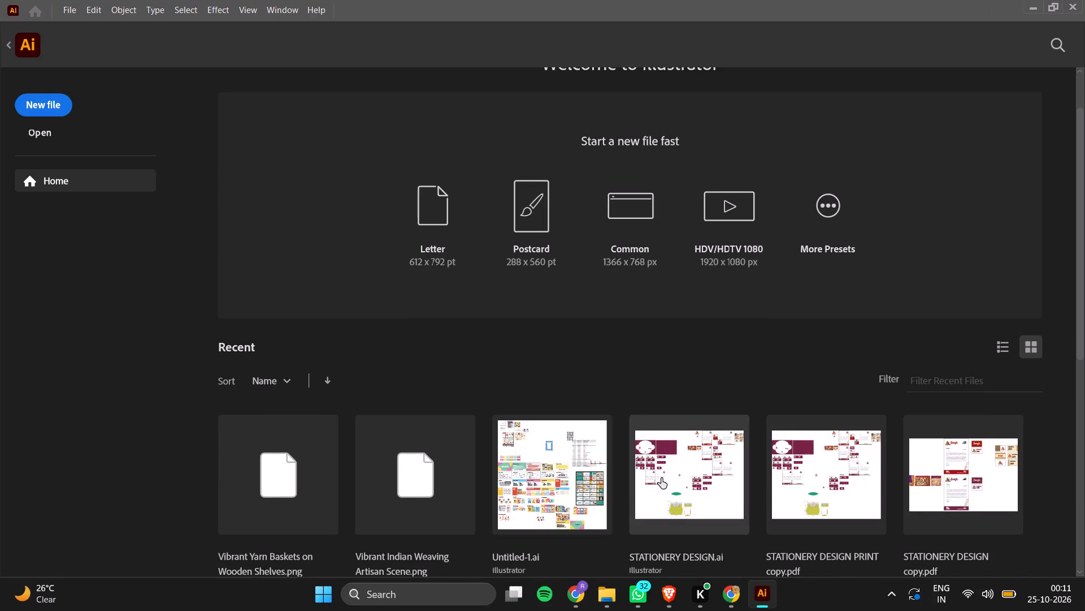
ctrl+scroll(517, 390, down, 2)
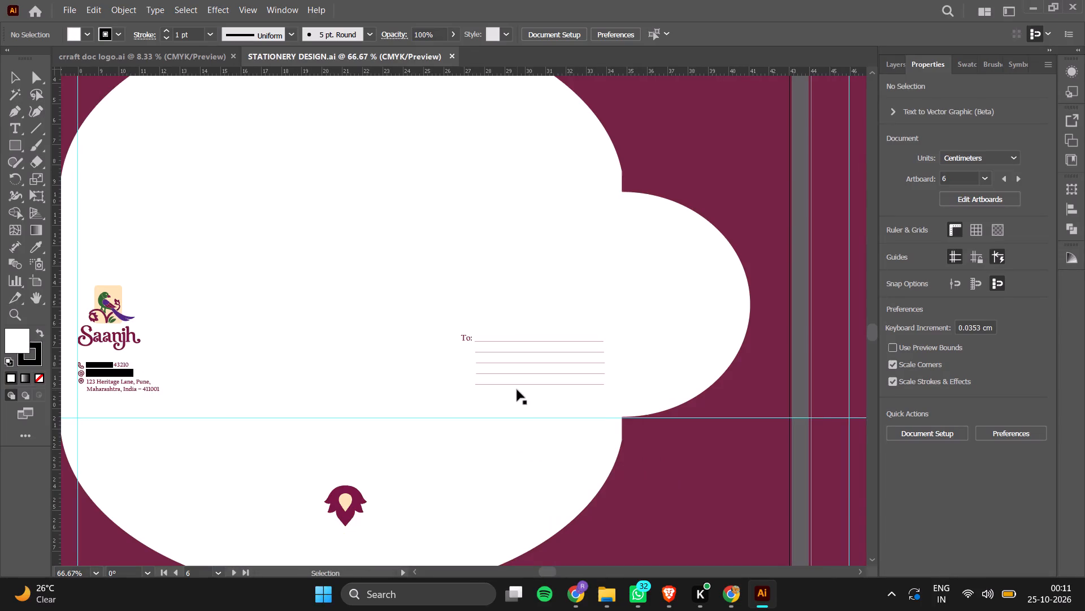
Examine the stationery artboards, including the envelopes, business cards, letterheads and envelope template.
key(ctrl+minus)
key(ctrl+minus)
key(ctrl+minus)
key(ctrl+minus)
key(ctrl+minus)
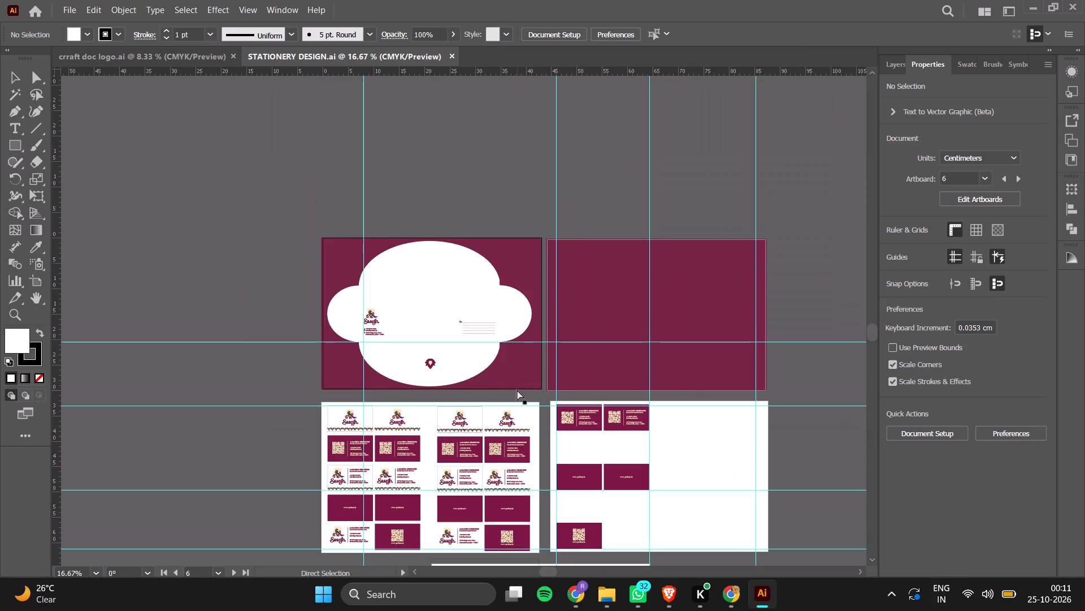
scroll(517, 390, down, 2)
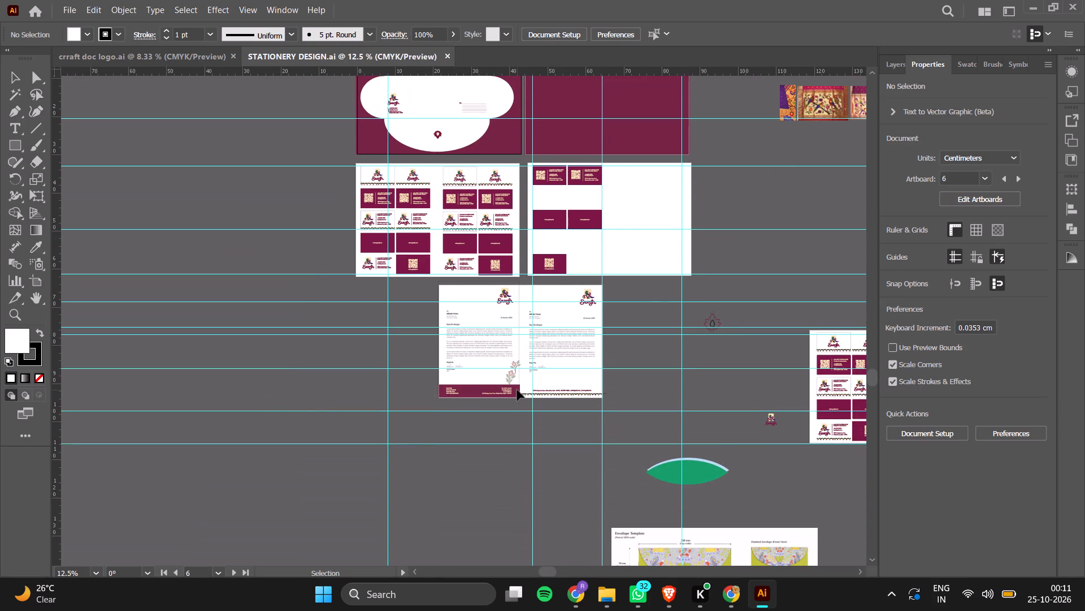
scroll(517, 390, left, 1)
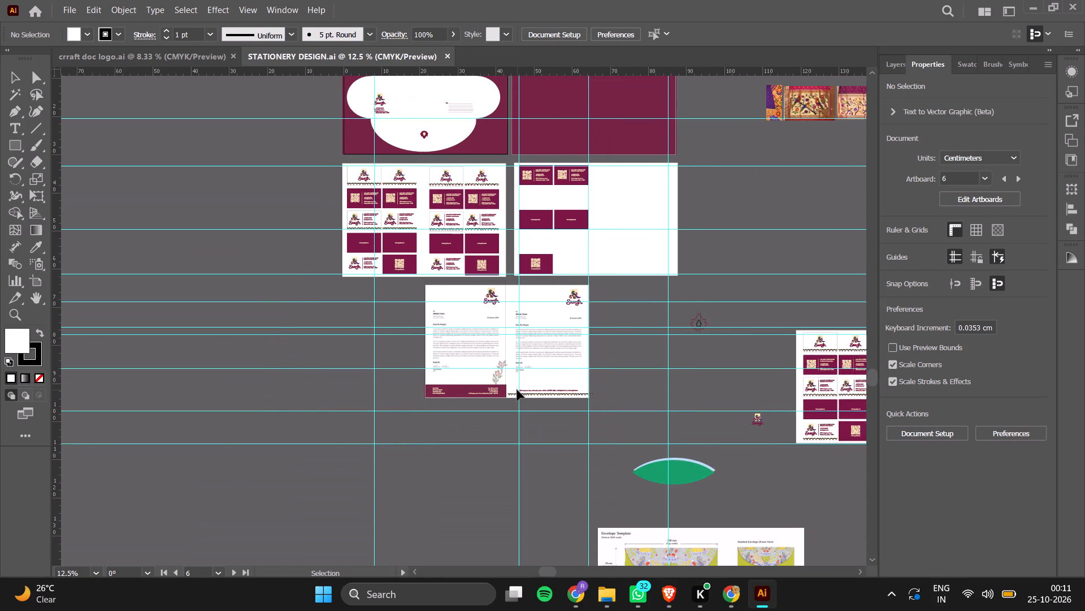
scroll(517, 390, left, 2)
scroll(517, 390, down, 2)
scroll(517, 390, up, 1)
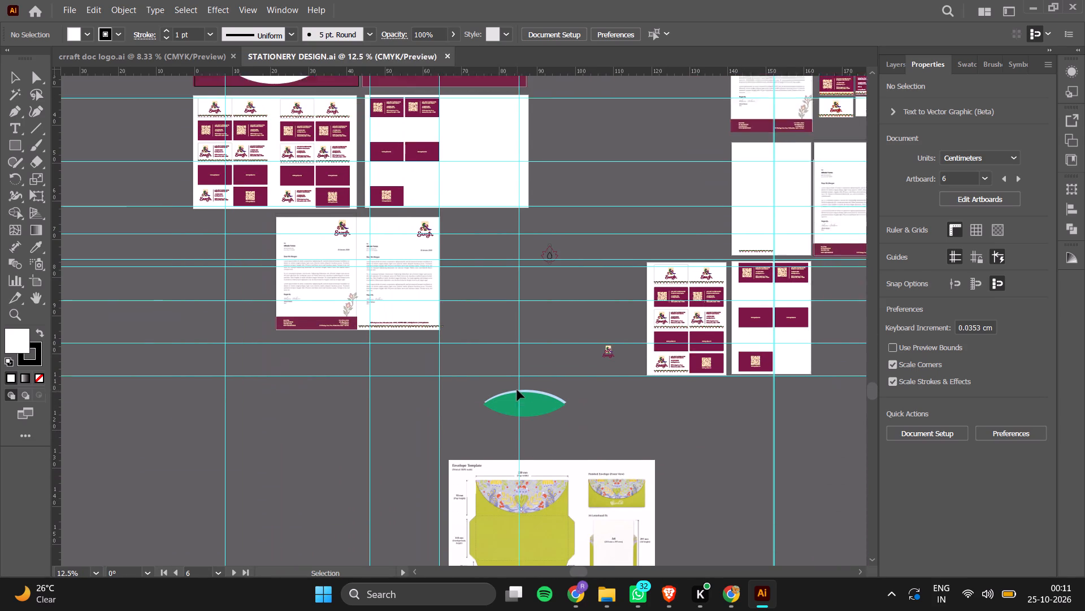
scroll(517, 390, up, 1)
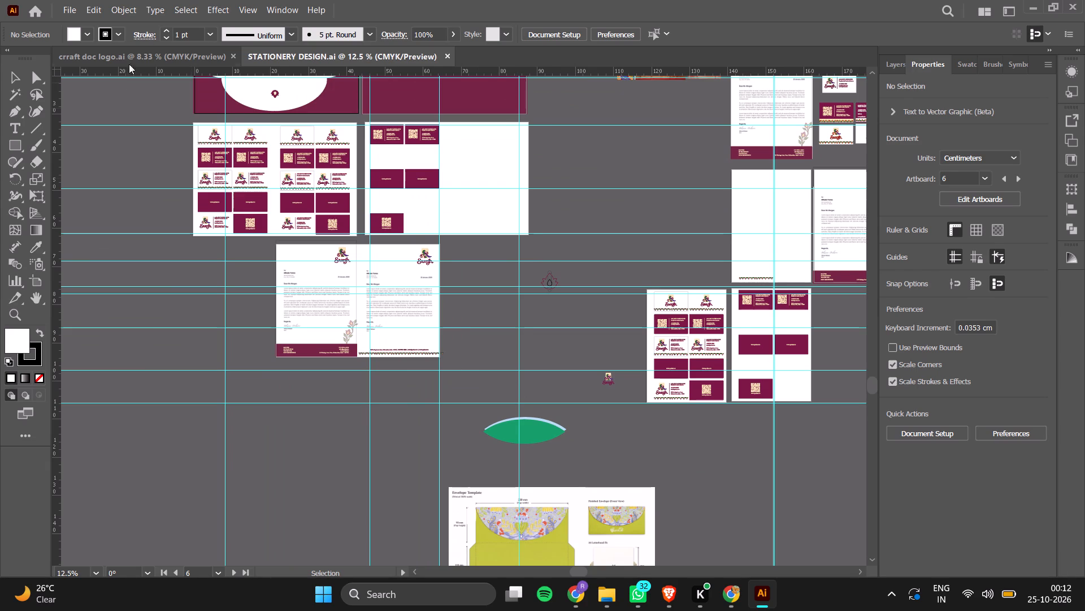
Save a copy of the stationery design as an Adobe PDF in Downloads, with all artboards and the High Quality Print preset.
click(66, 14)
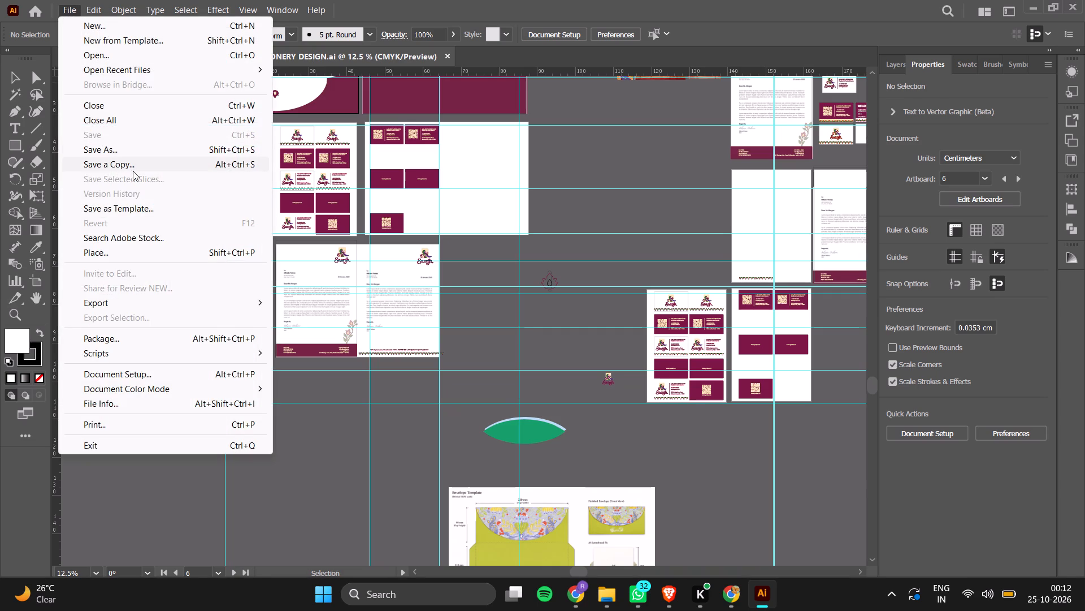
click(130, 170)
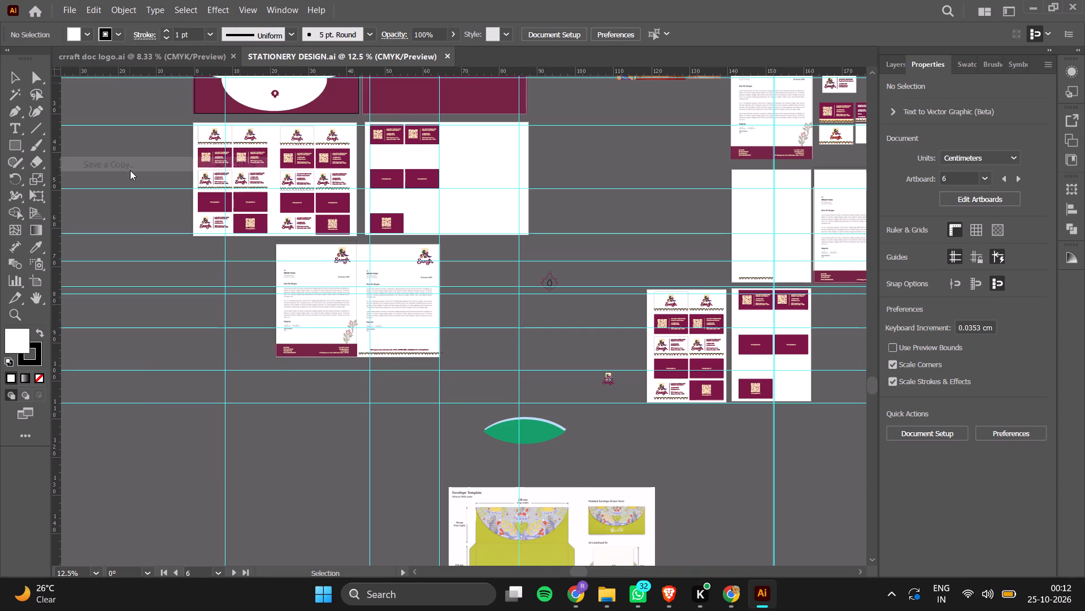
click(189, 249)
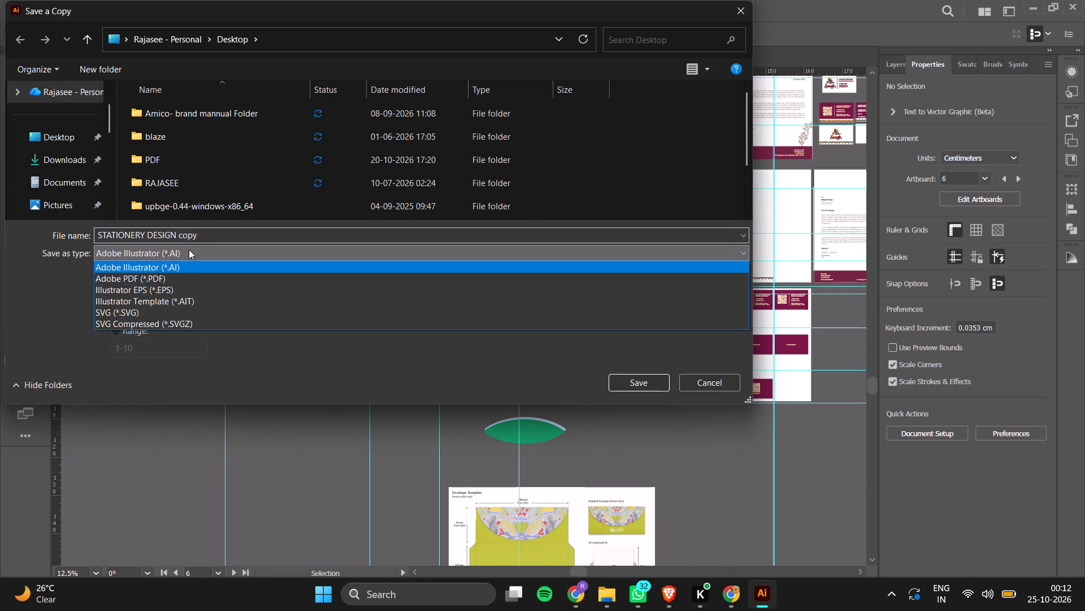
click(174, 277)
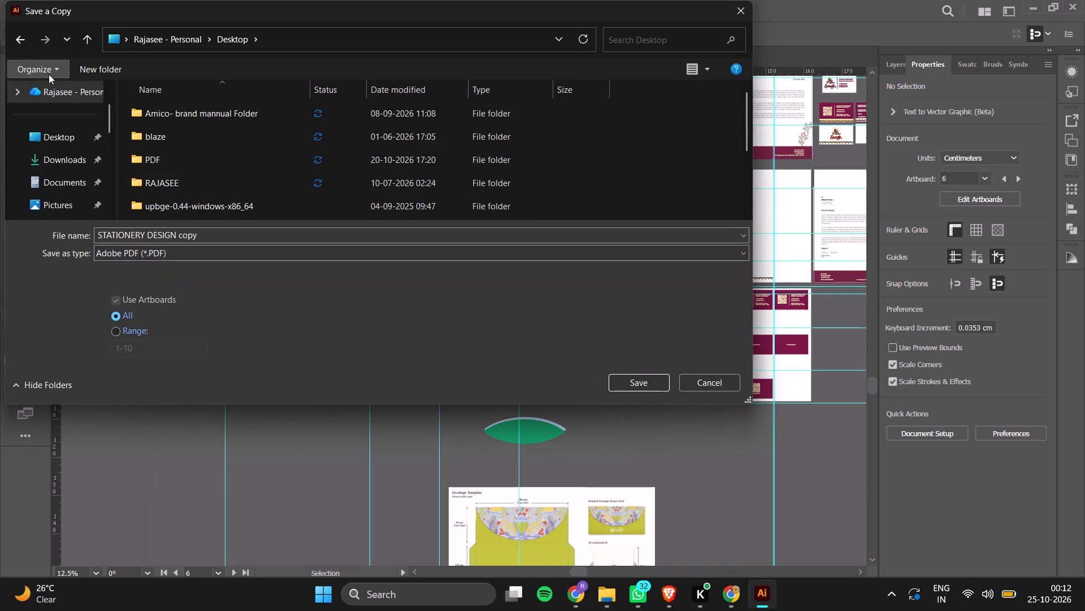
click(76, 154)
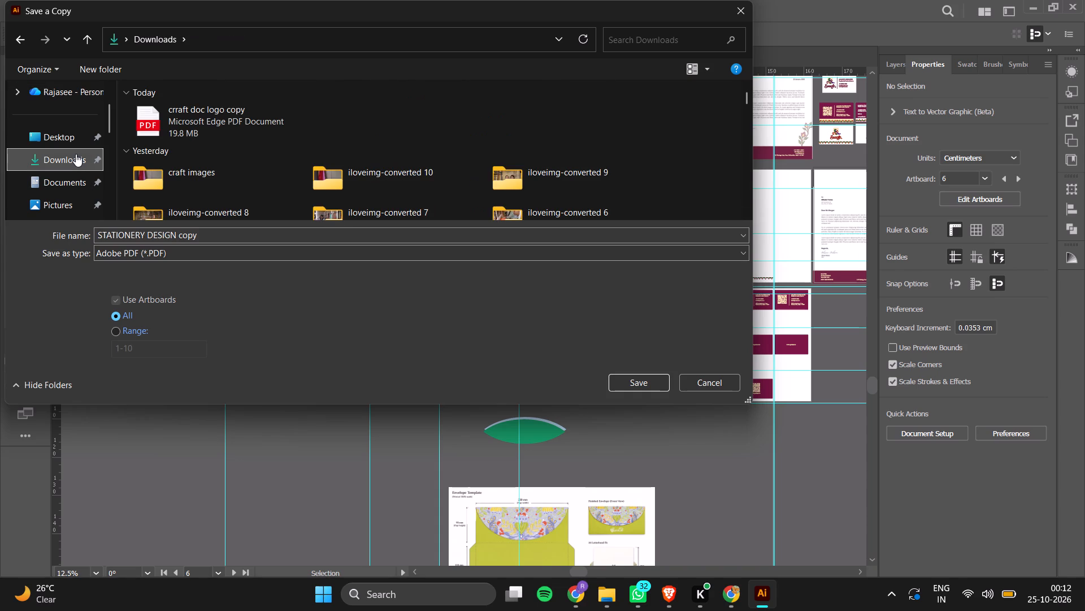
click(651, 377)
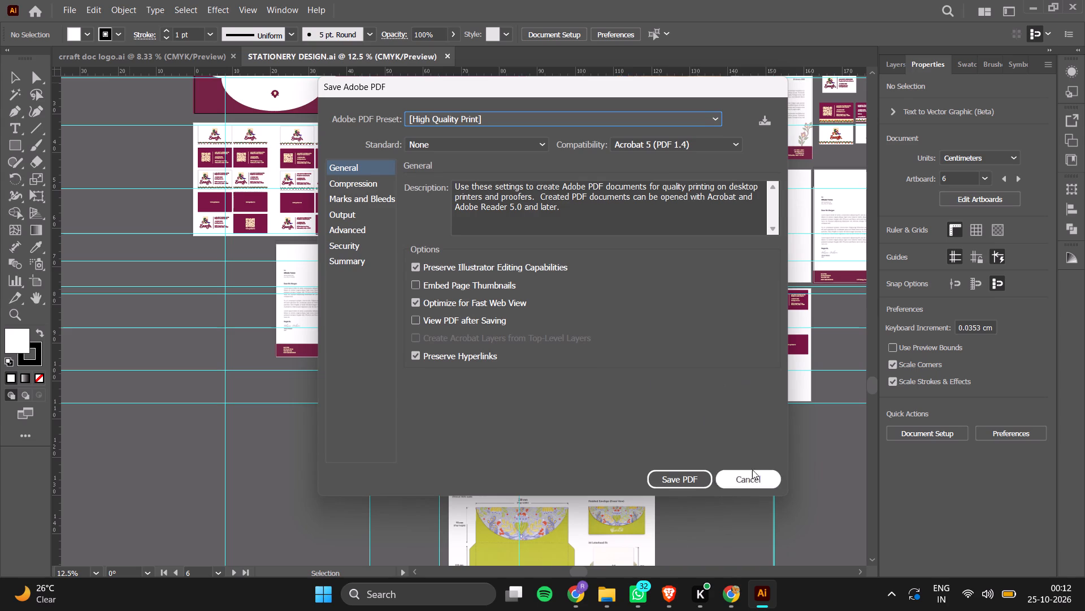
click(696, 475)
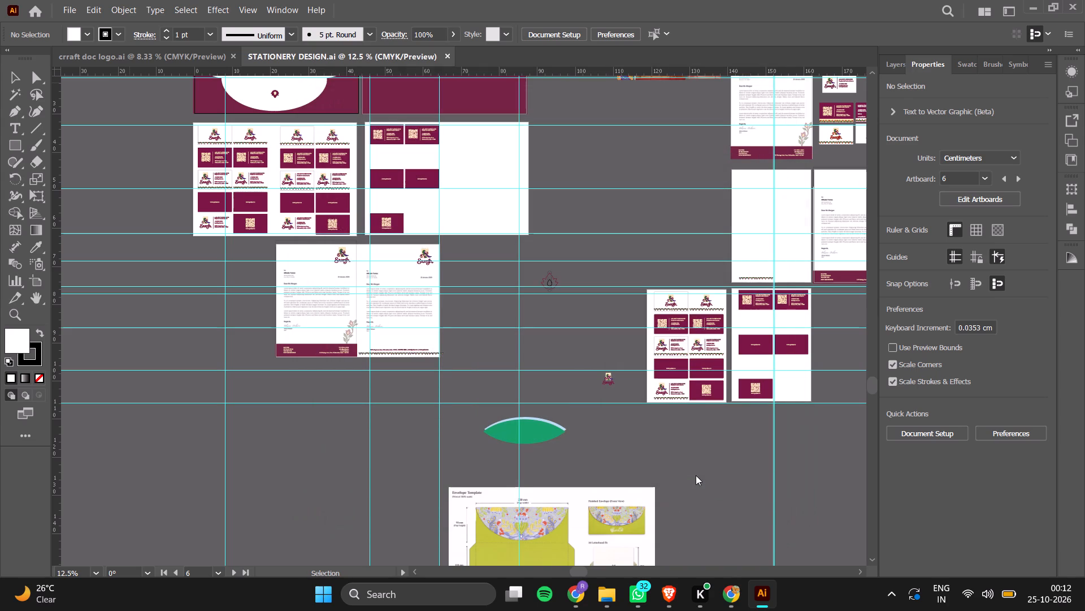
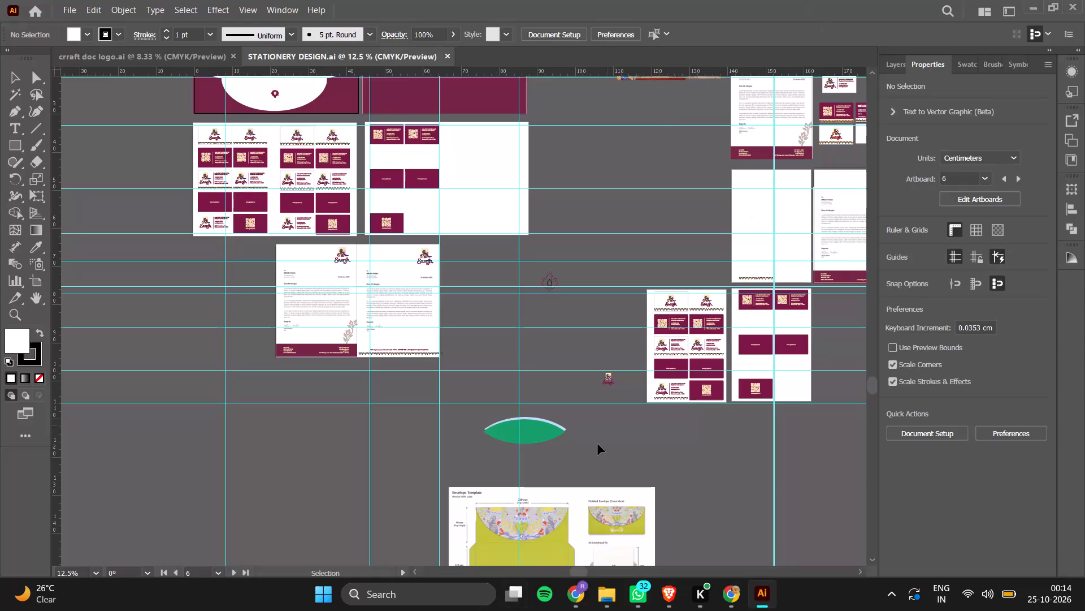
Close the iloveimg-converted File Explorer windows and the extra craft images window, and bring up the remaining craft images window.
click(601, 584)
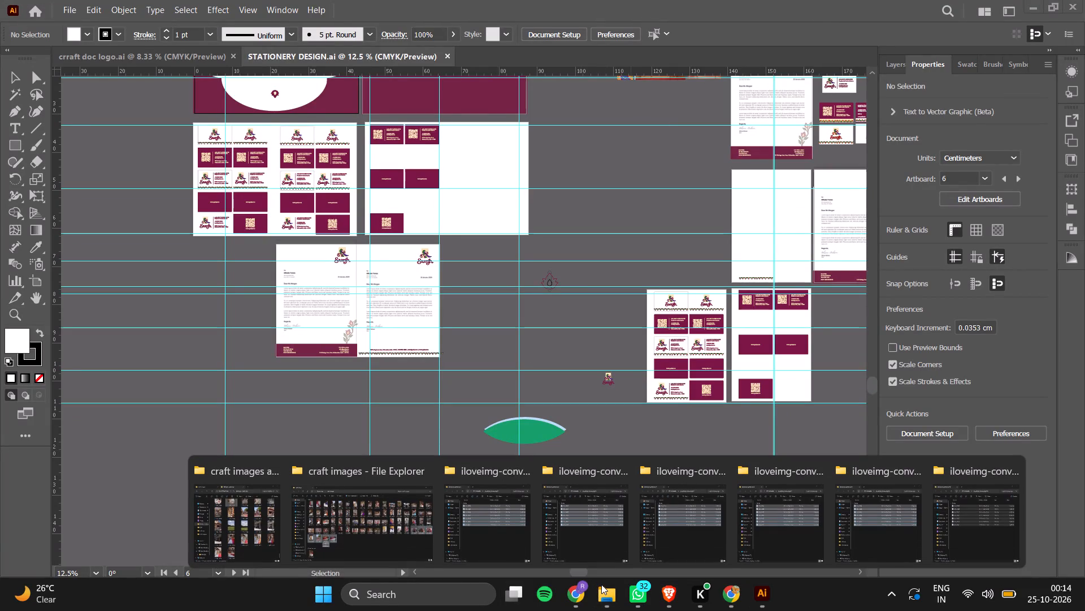
click(529, 464)
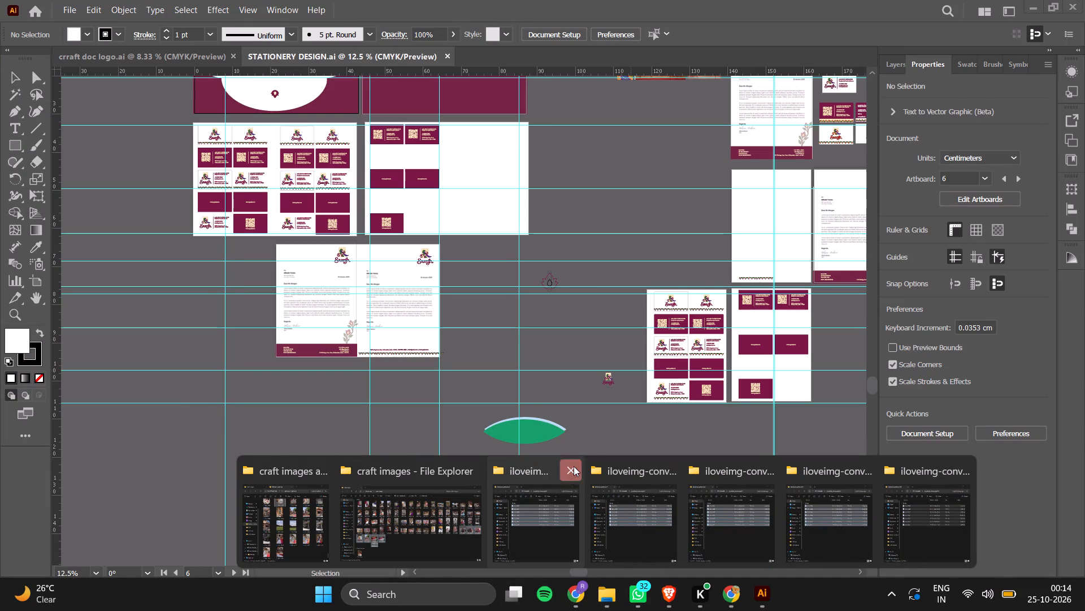
click(576, 465)
click(619, 466)
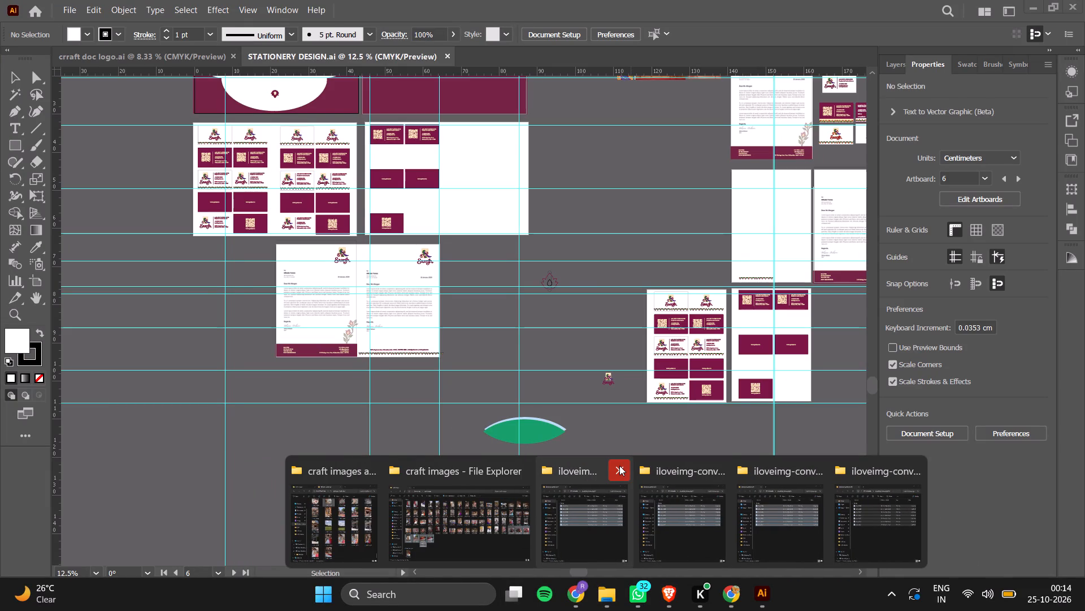
click(414, 468)
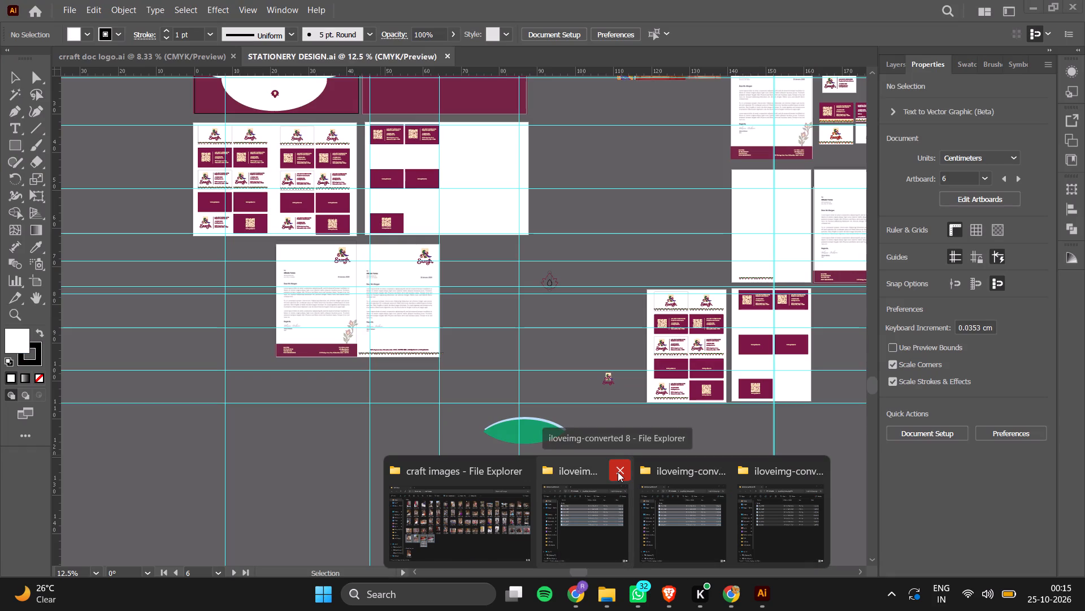
click(618, 472)
click(679, 472)
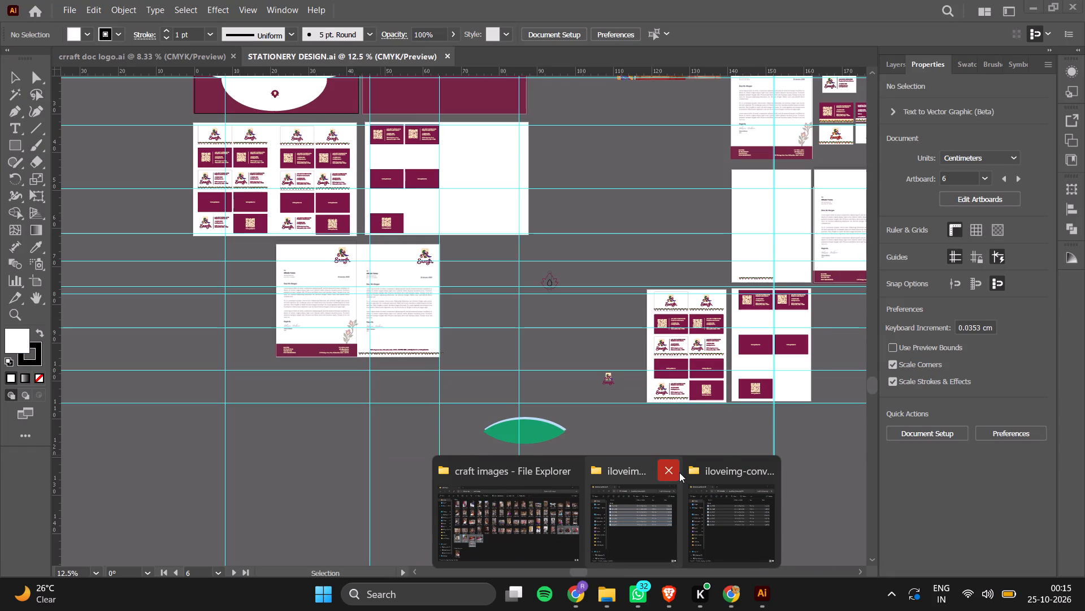
click(724, 467)
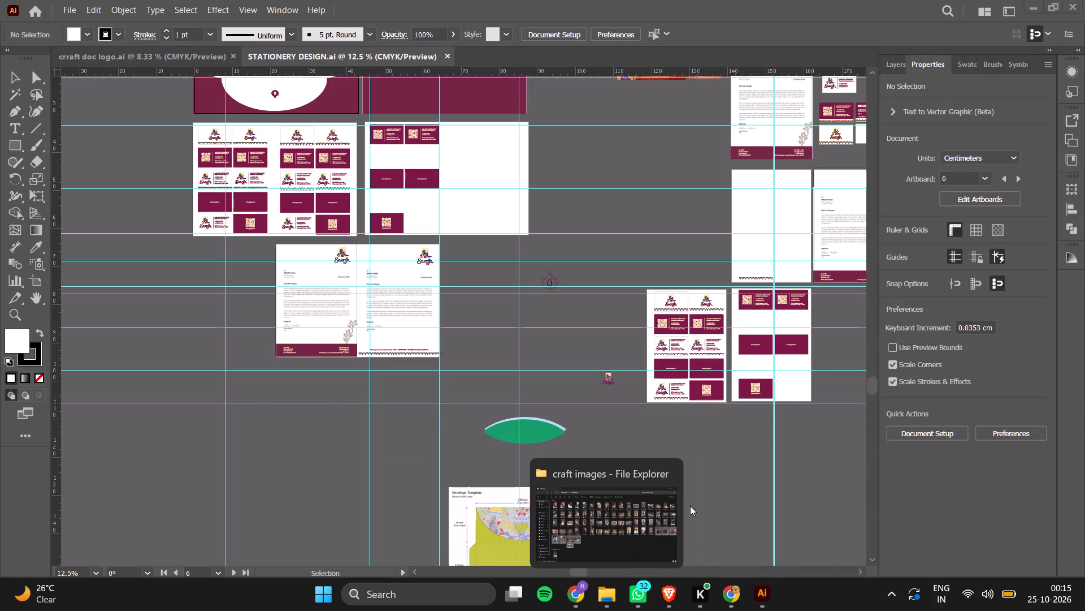
click(629, 531)
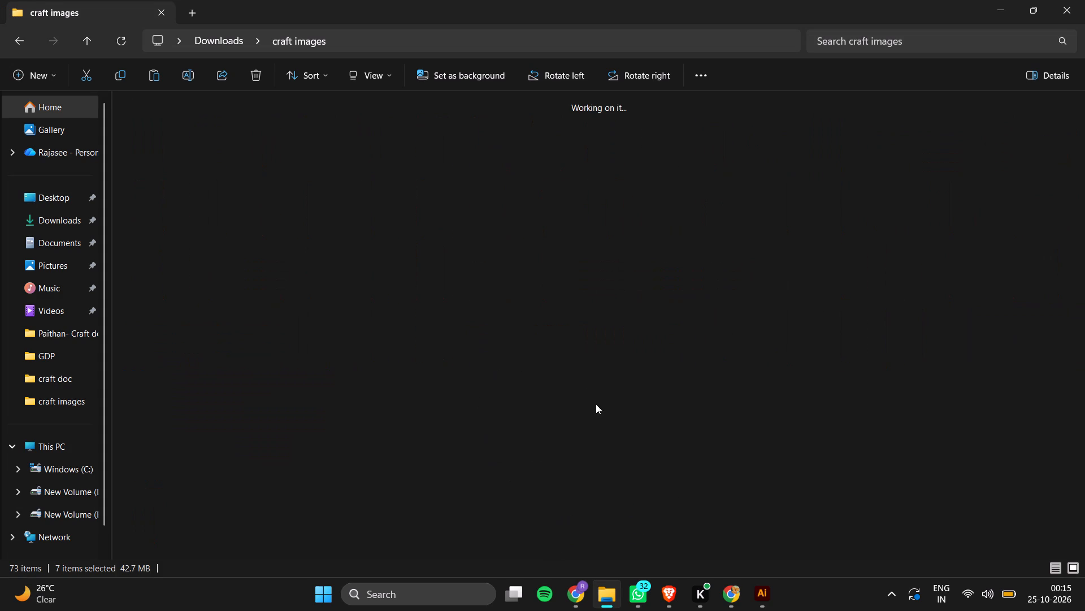
Bring up the Canva home page in Chrome and place a reduced File Explorer window showing Downloads over it.
click(730, 609)
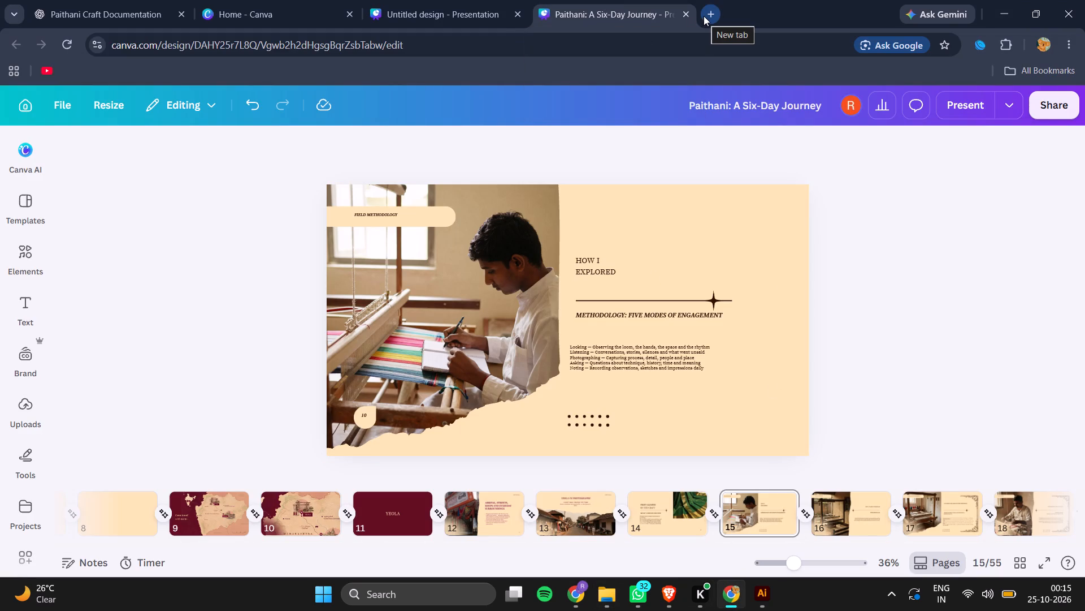
click(271, 0)
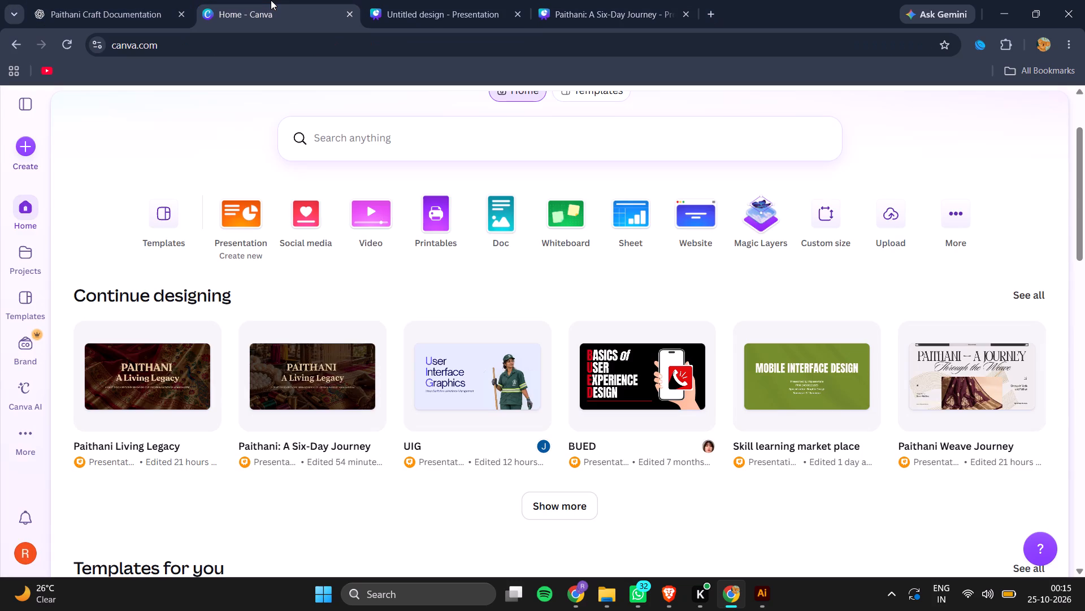
click(606, 600)
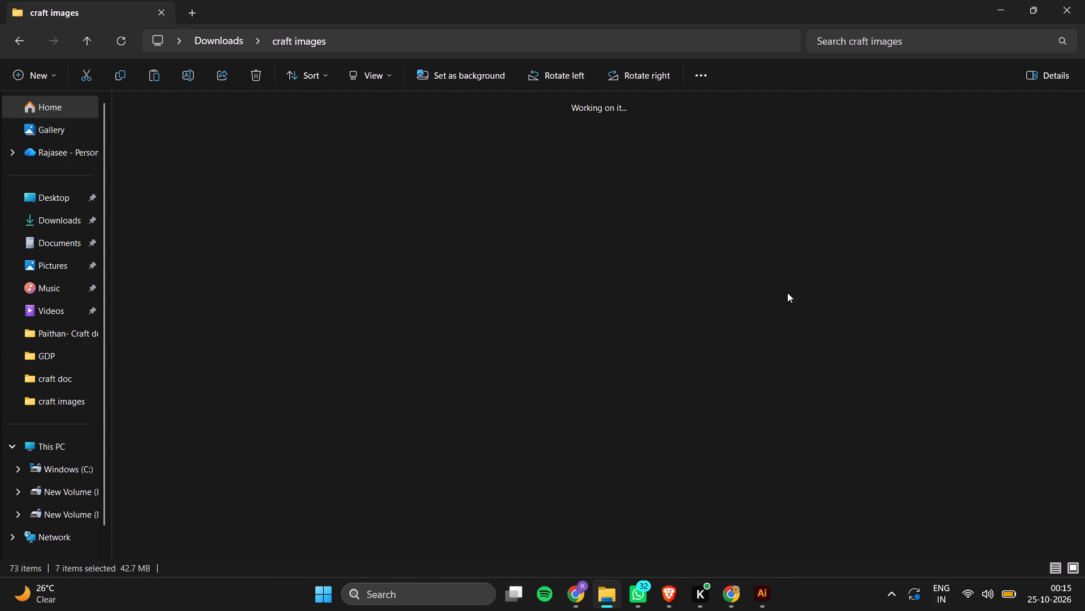
click(35, 213)
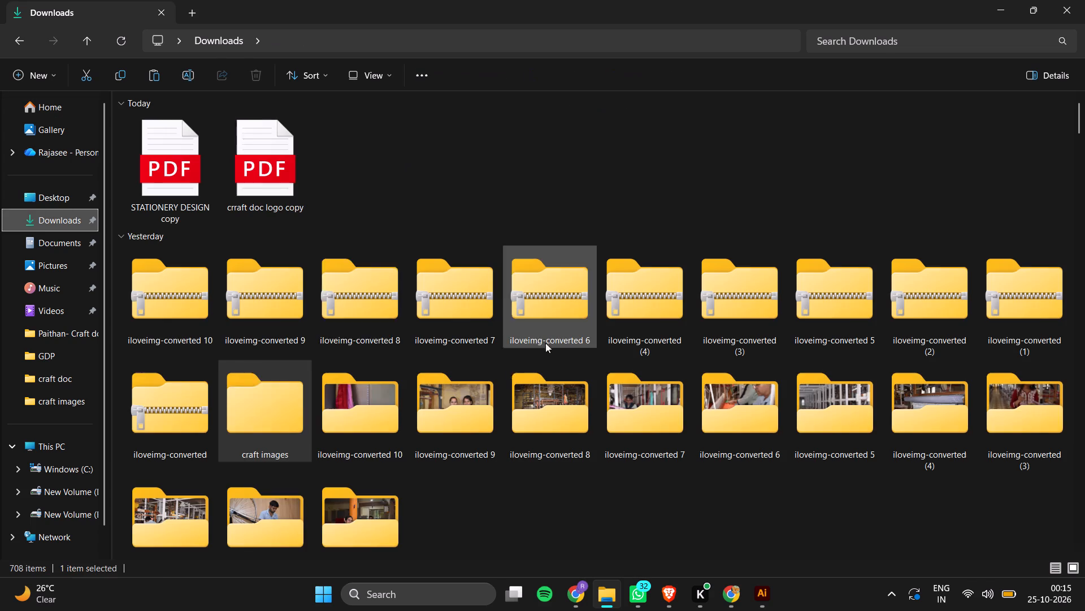
click(1035, 0)
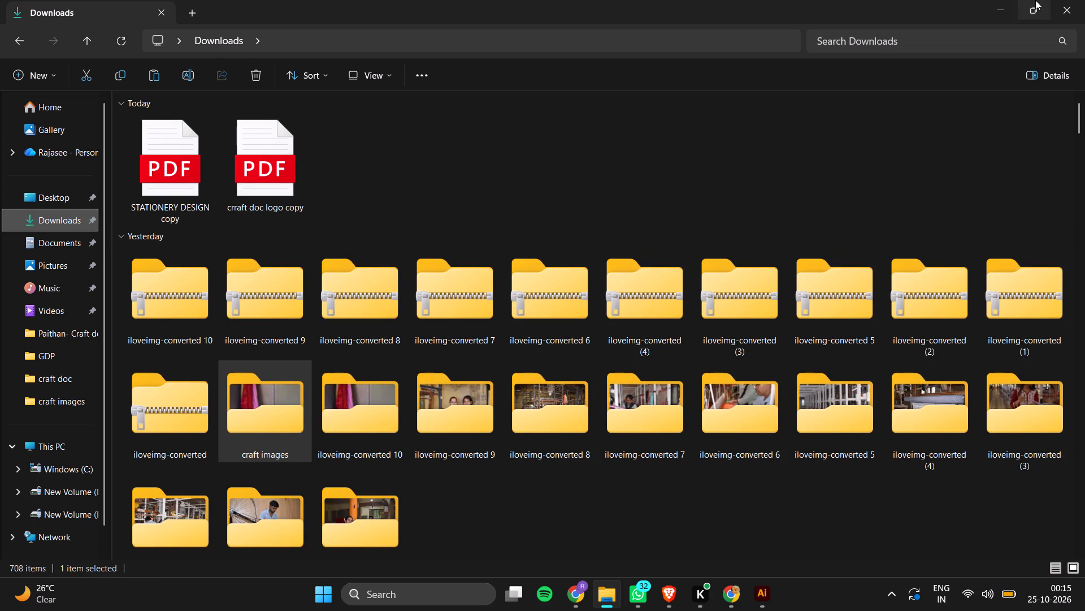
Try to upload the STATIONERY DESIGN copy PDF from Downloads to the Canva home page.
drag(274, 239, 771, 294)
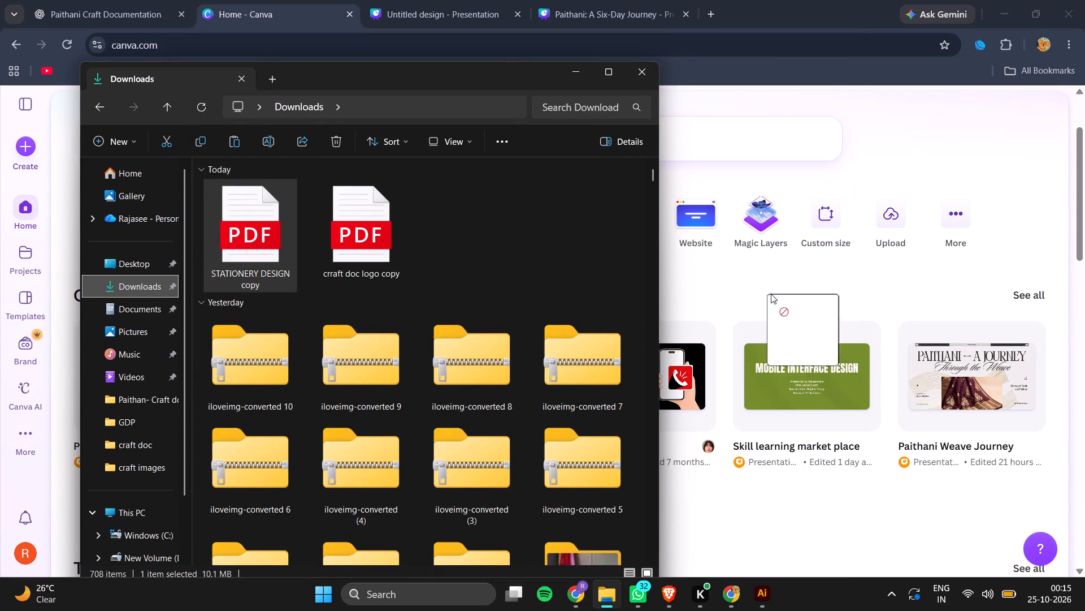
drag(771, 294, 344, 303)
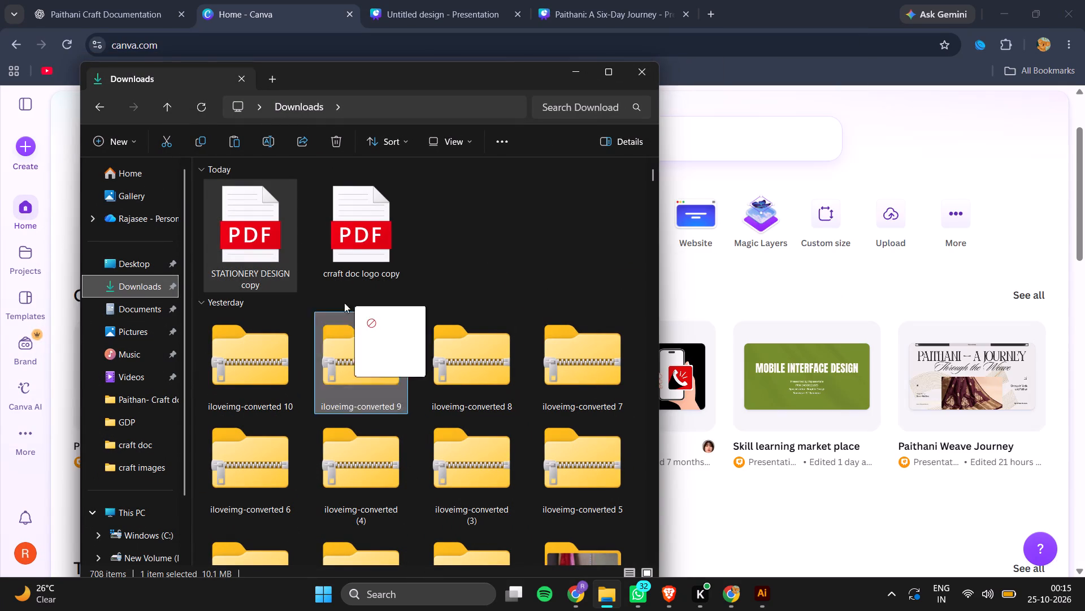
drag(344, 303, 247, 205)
Upload the crraft doc logo copy PDF from Downloads to the Canva home page.
drag(344, 224, 763, 266)
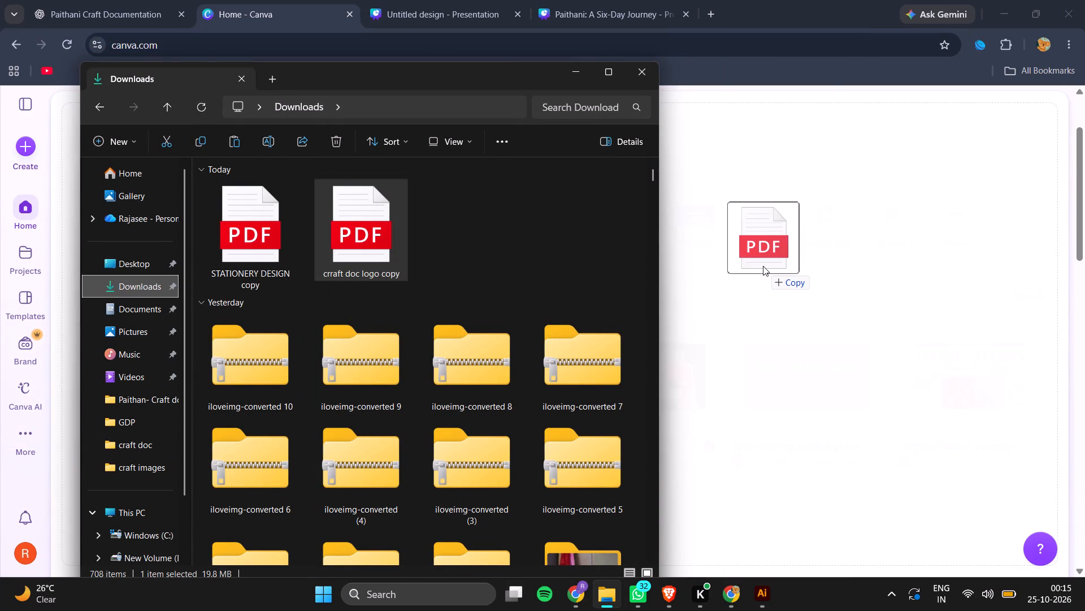
drag(763, 266, 771, 320)
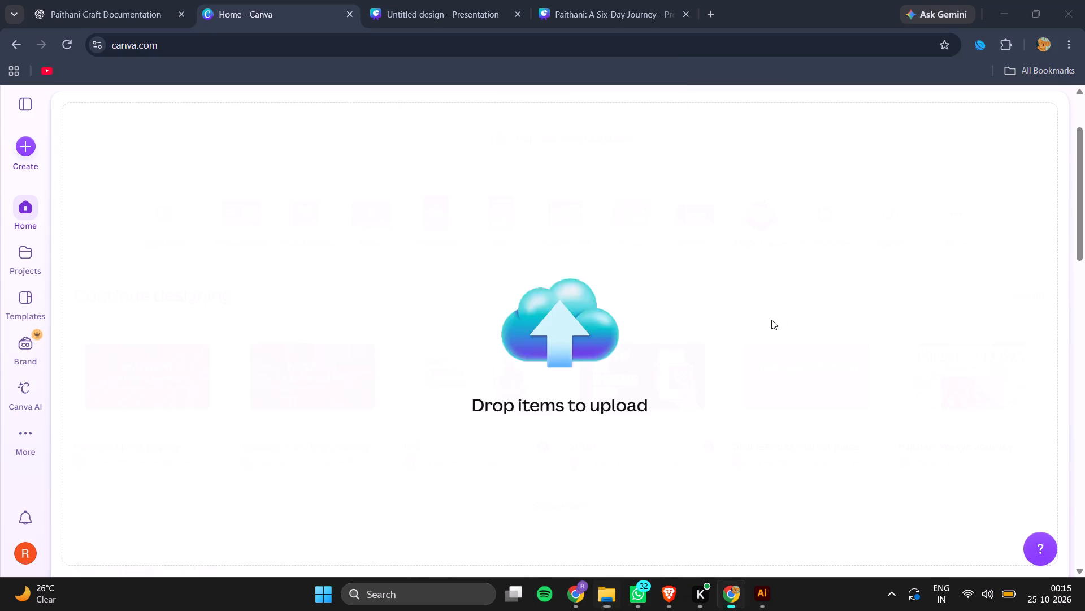
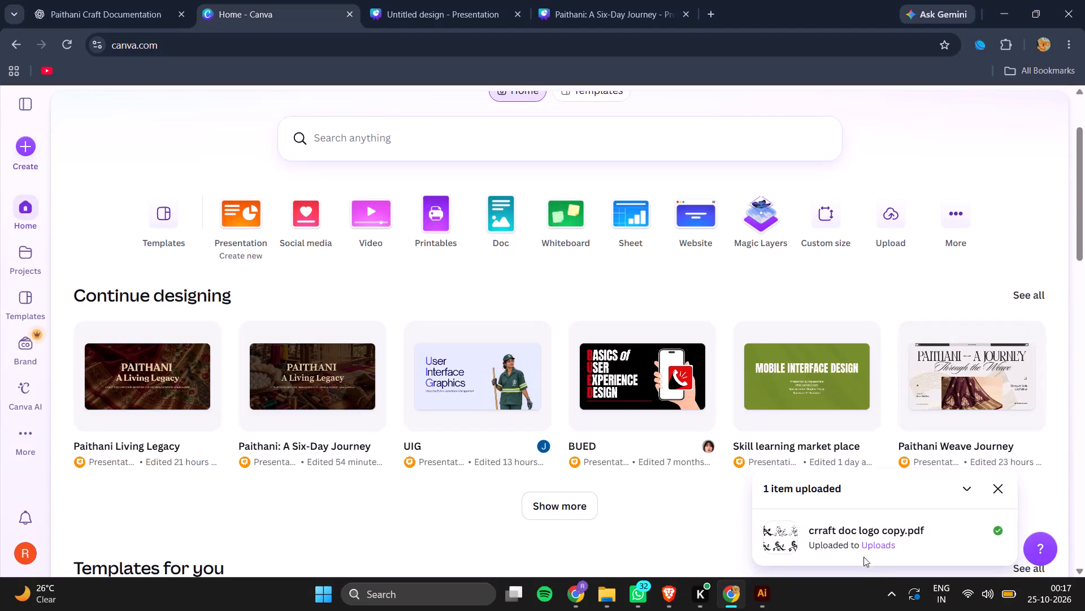
Open the uploaded crraft doc logo copy.pdf as an editable design.
double_click(841, 528)
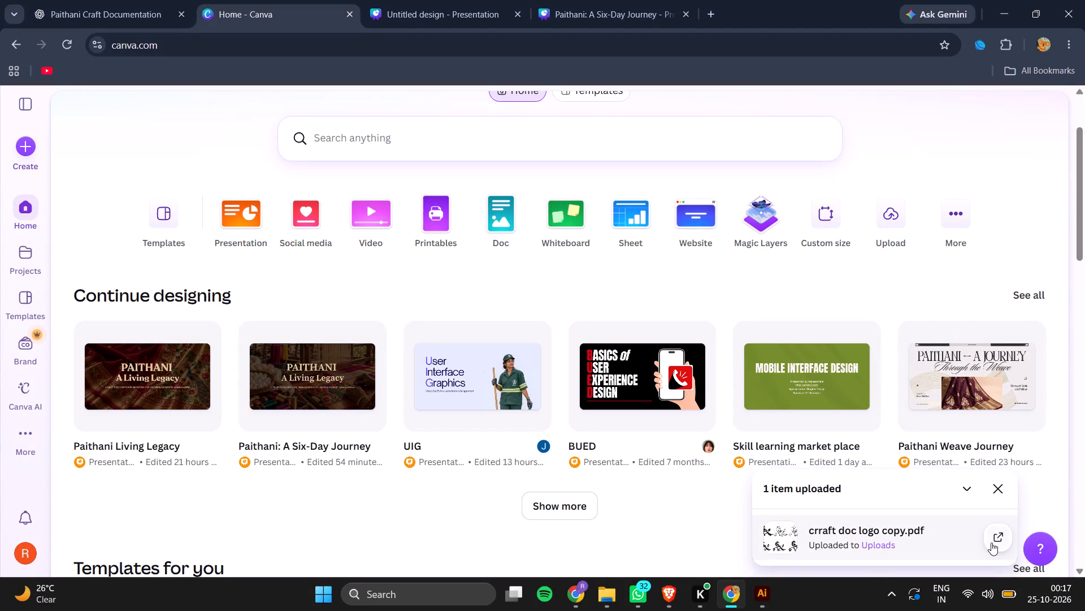
click(991, 543)
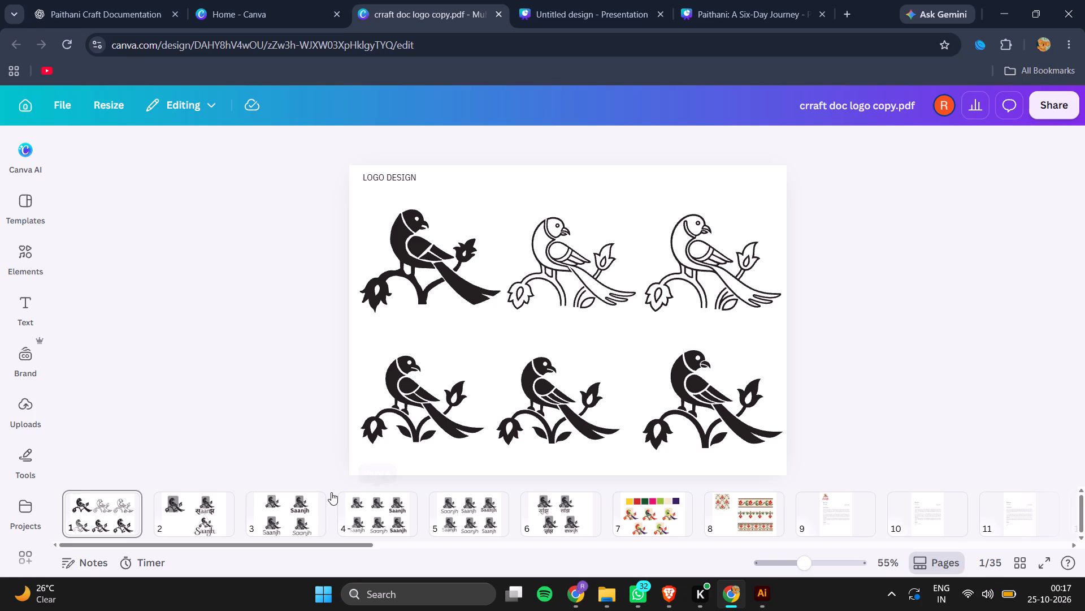
Move page 2, with the grey bird emblem and the triangle-framed Saanjh logo, to the page 6 position.
click(182, 509)
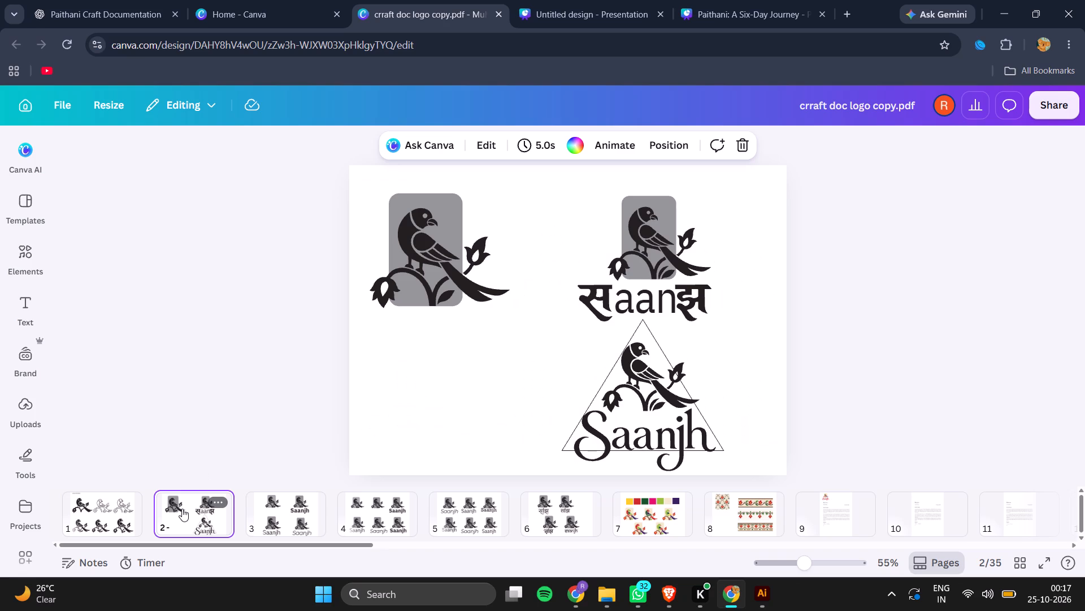
drag(184, 510, 568, 521)
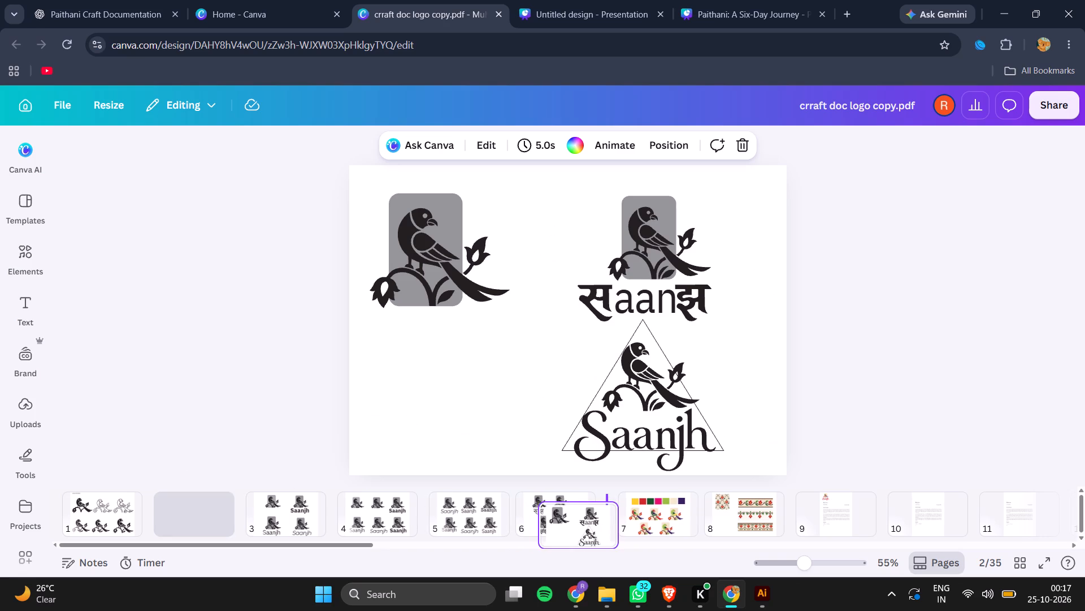
drag(568, 521, 568, 519)
Review the logo design pages in order from page 1 through the floral pattern page 8.
click(198, 505)
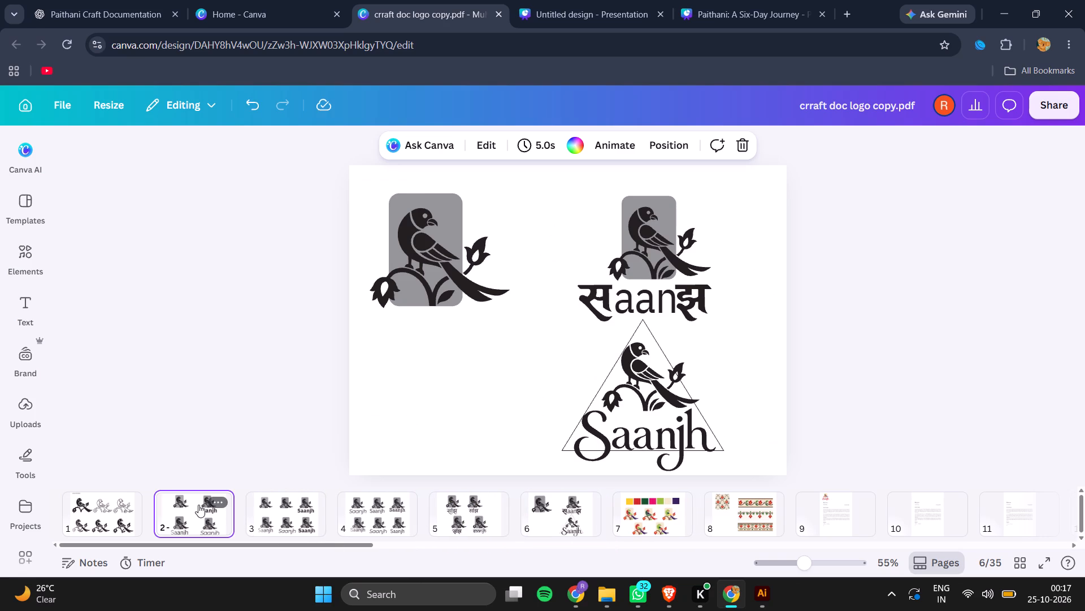
click(89, 512)
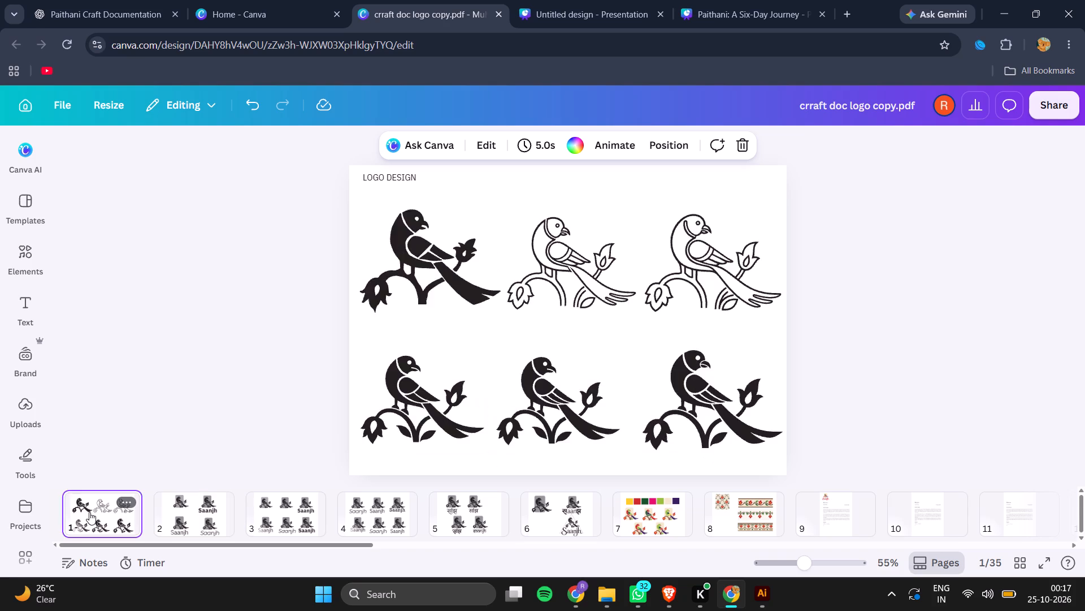
key(Right)
key(Right)
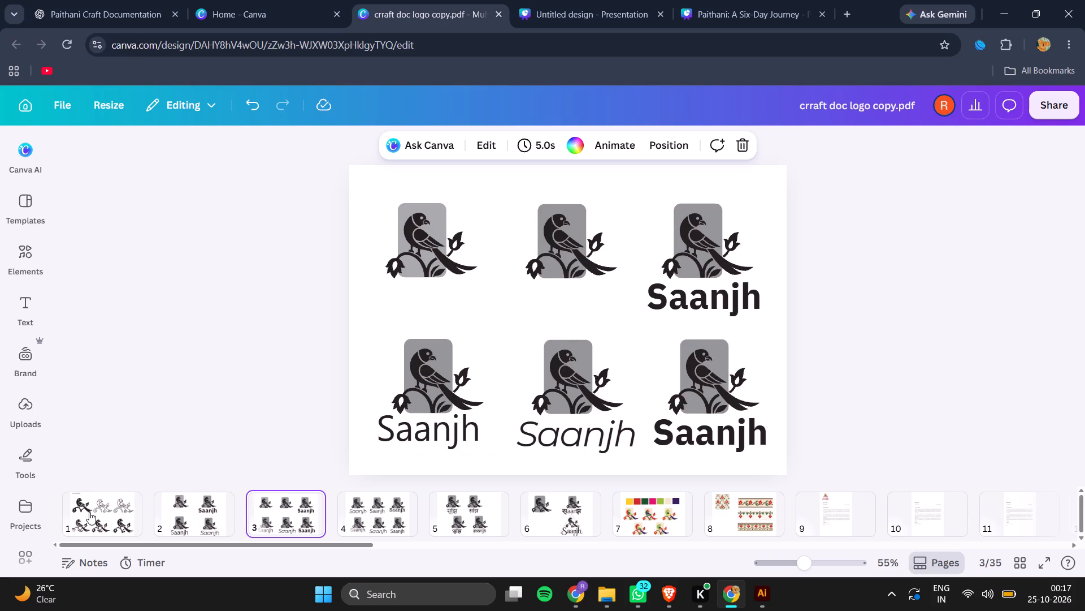
key(Right)
key(Right)
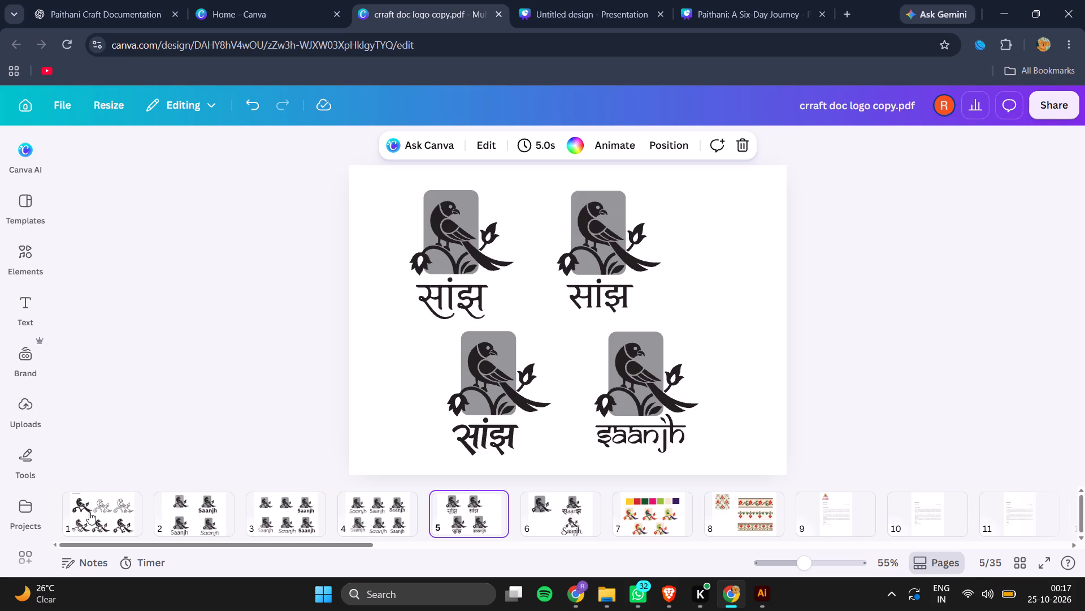
key(Right)
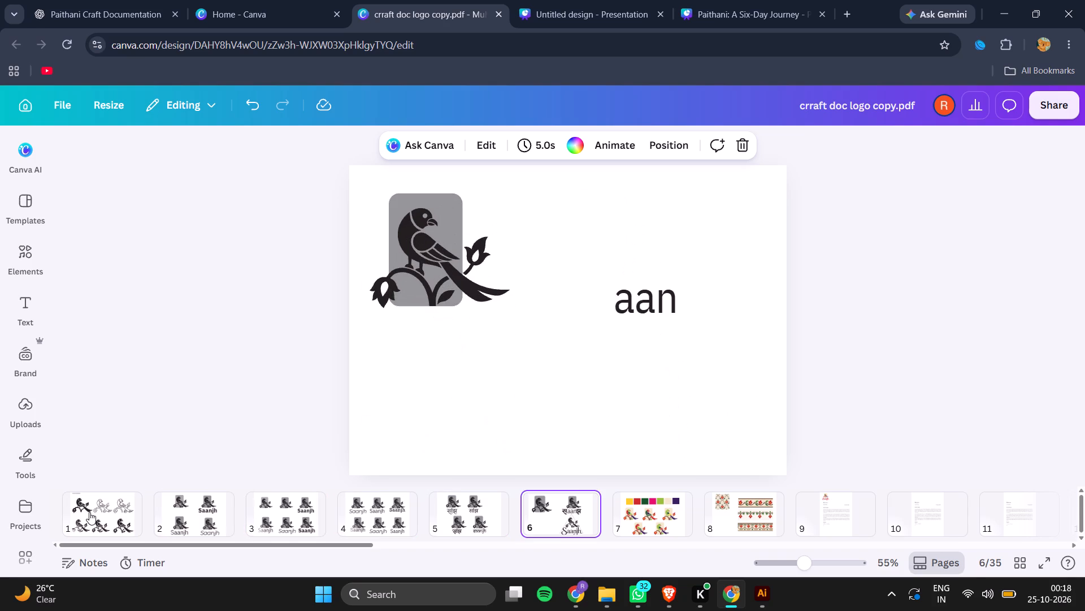
key(Right)
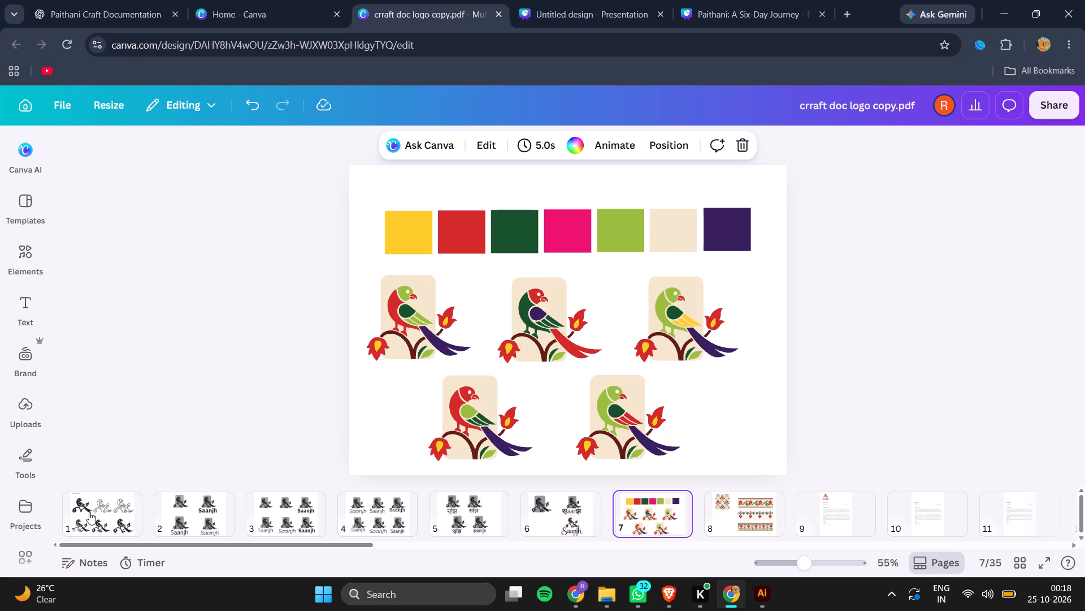
key(Right)
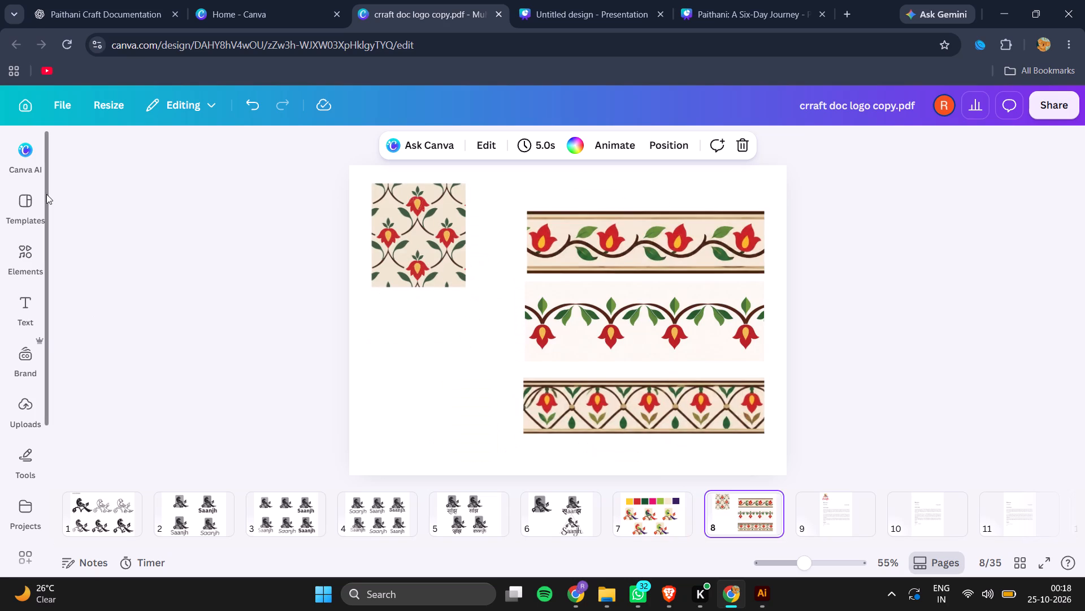
Move the square floral pattern on page 8 down beside the lower two border designs.
click(429, 233)
drag(429, 233, 444, 299)
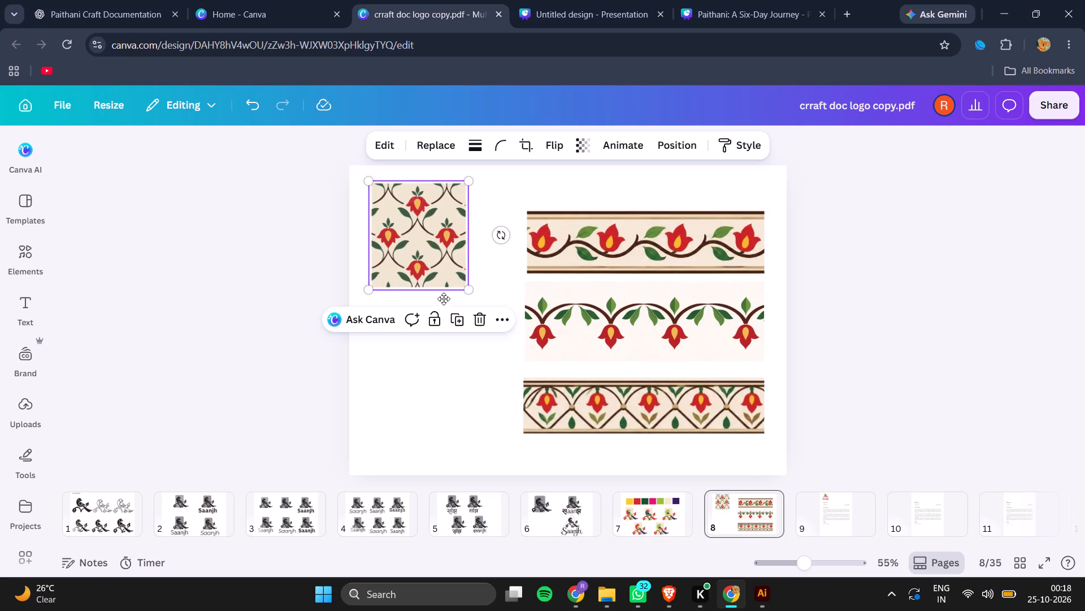
drag(444, 299, 461, 369)
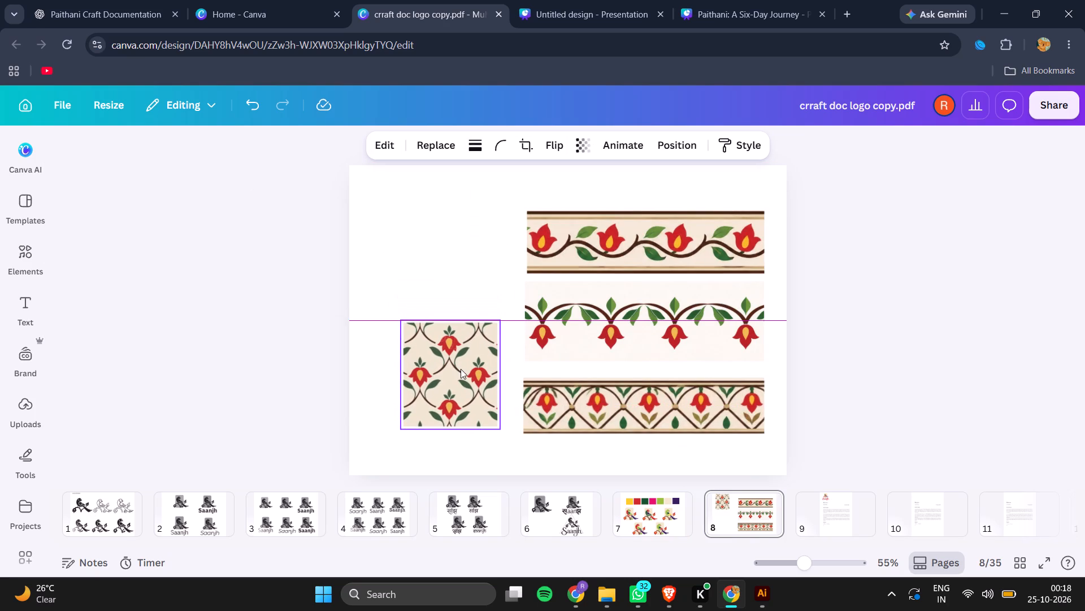
click(785, 315)
Review the letterhead, stationery and logo variation pages from page 9 through page 15.
key(Right)
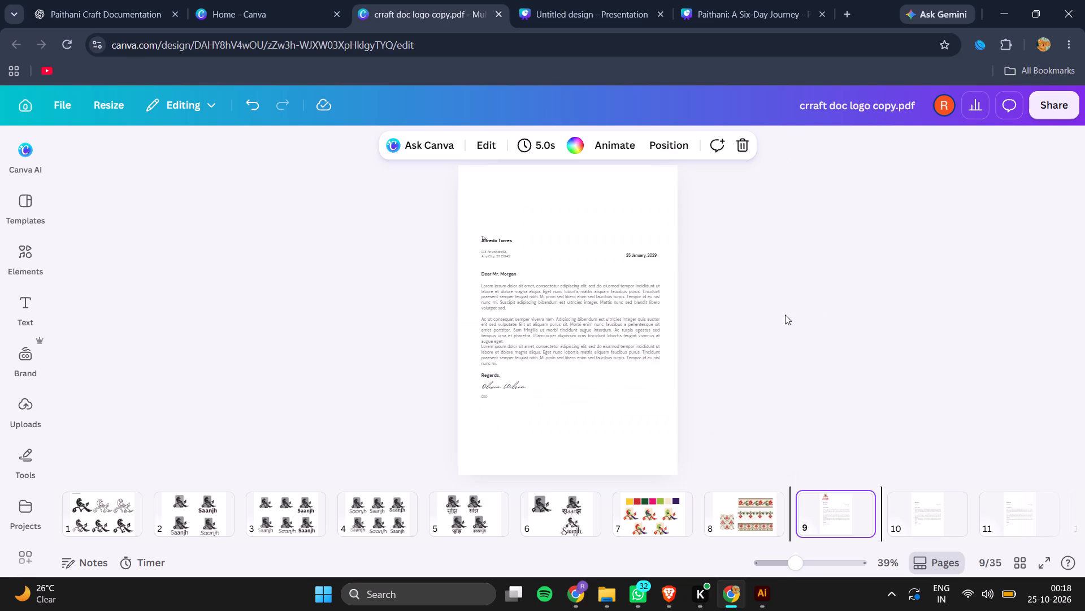
key(Right)
key(Right)
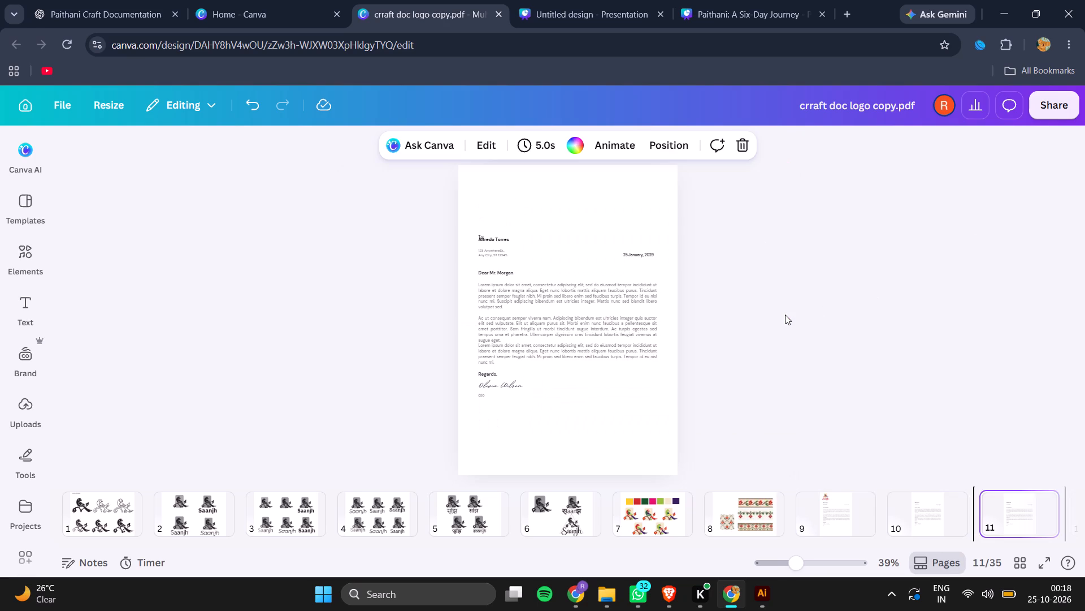
key(Right)
key(Right)
key(Right)
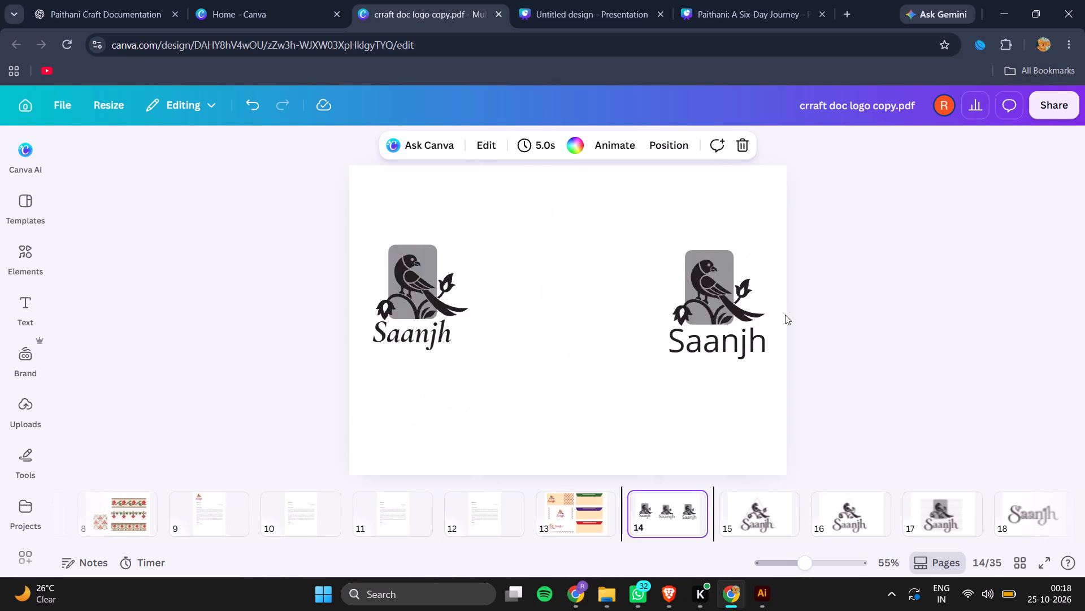
key(Right)
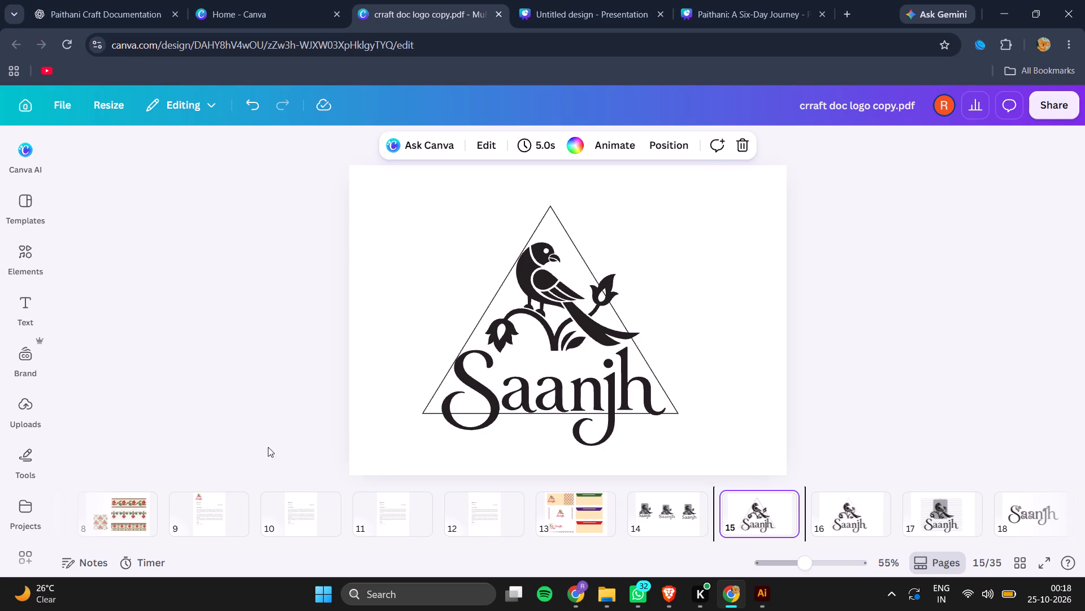
Move pages 9 to 13, the letterheads and the colour stationery layout, together to just before the last page.
click(198, 503)
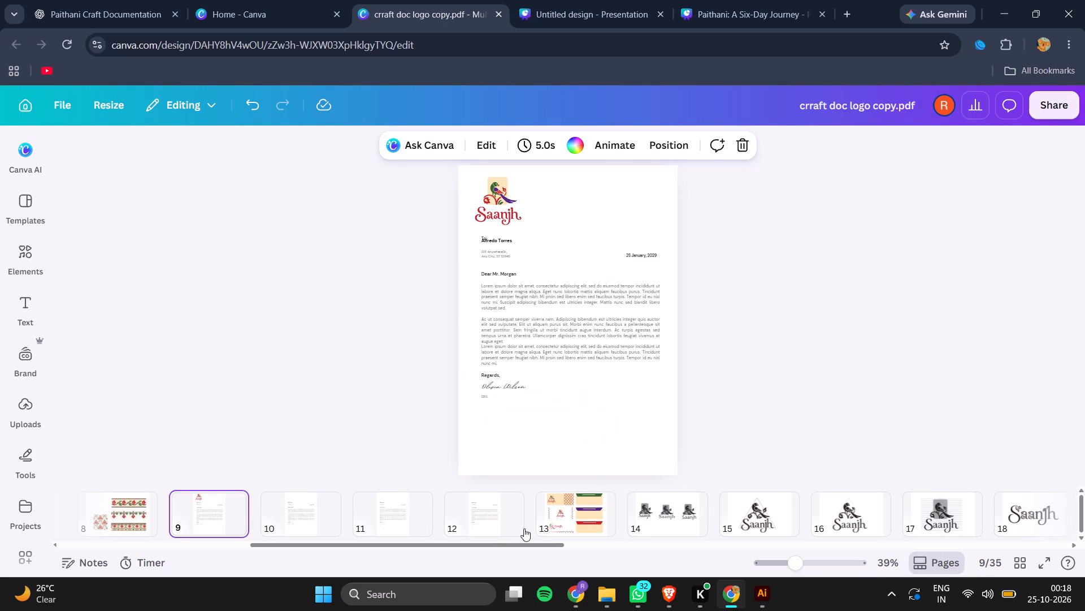
shift+click(565, 513)
drag(405, 523, 804, 541)
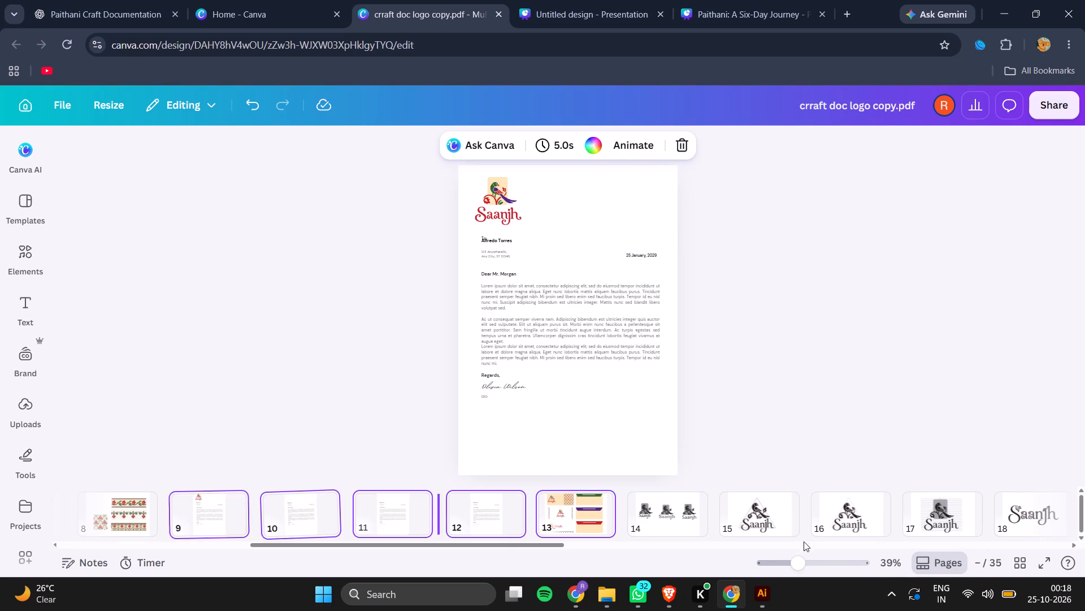
drag(804, 541, 1055, 532)
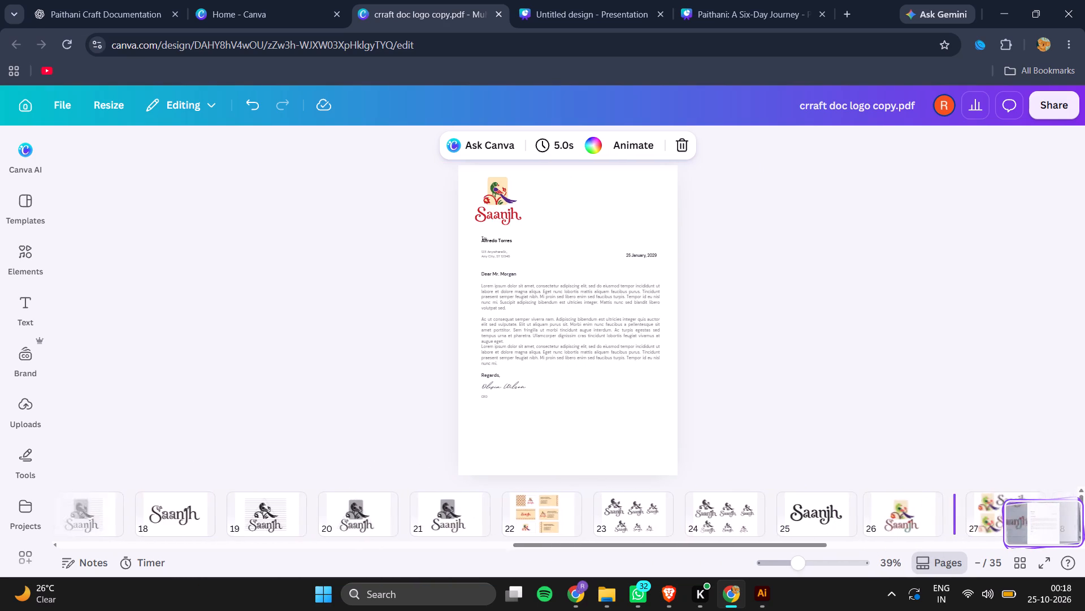
drag(1055, 532, 958, 555)
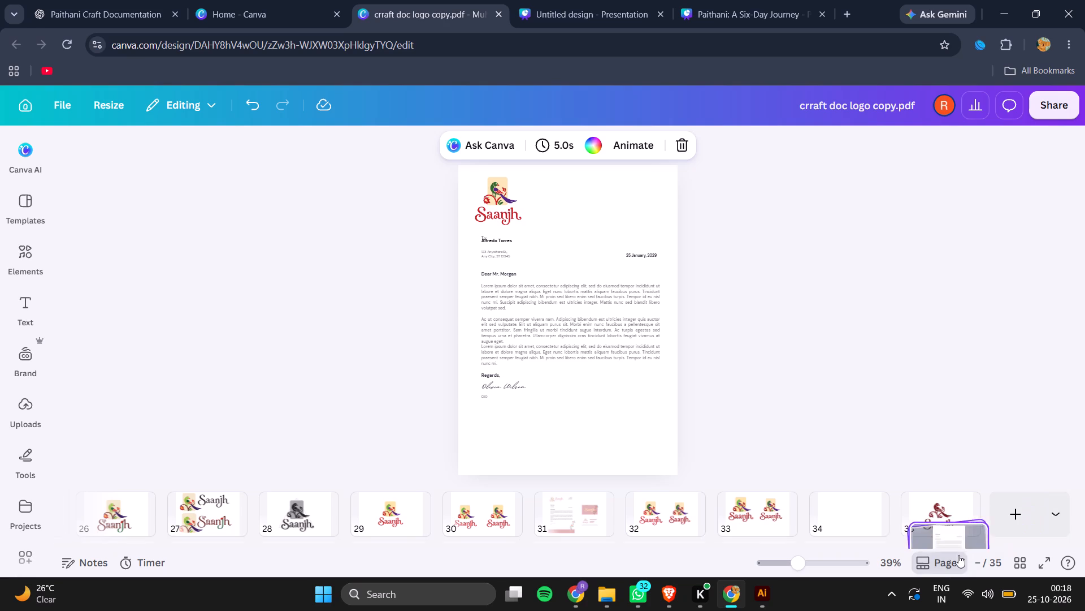
drag(958, 555, 905, 534)
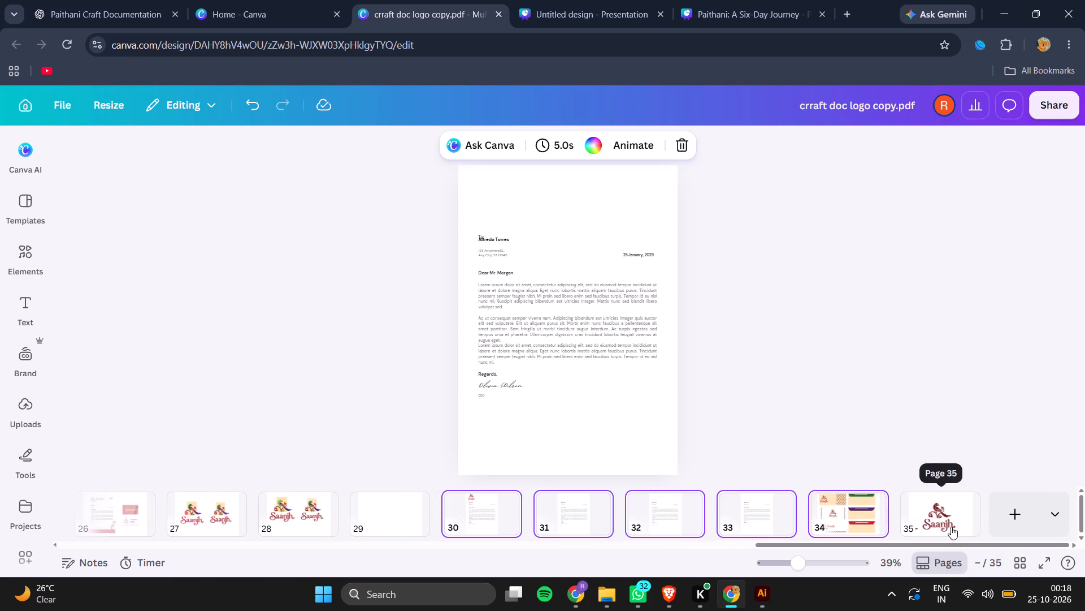
Move the last page, with the maroon Saanjh logo, to position 29 before the blank page.
click(951, 527)
drag(951, 527, 370, 516)
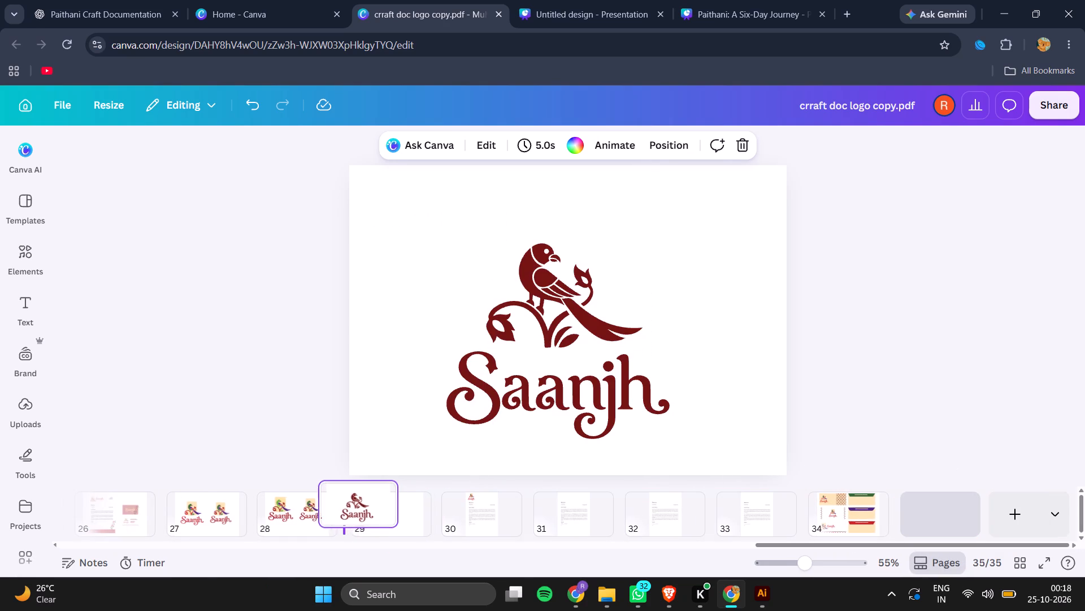
drag(370, 516, 371, 516)
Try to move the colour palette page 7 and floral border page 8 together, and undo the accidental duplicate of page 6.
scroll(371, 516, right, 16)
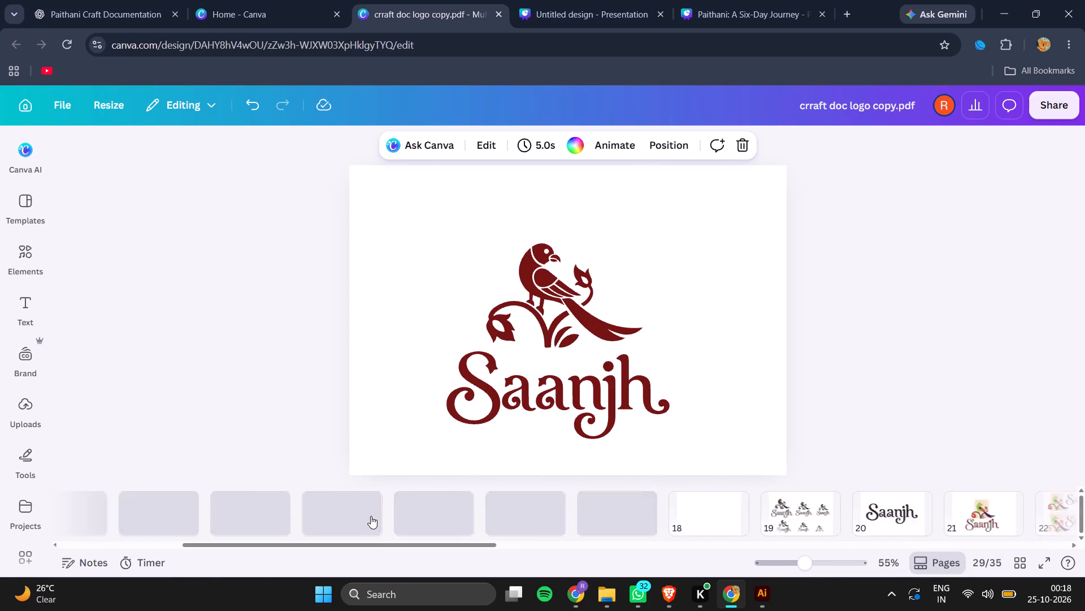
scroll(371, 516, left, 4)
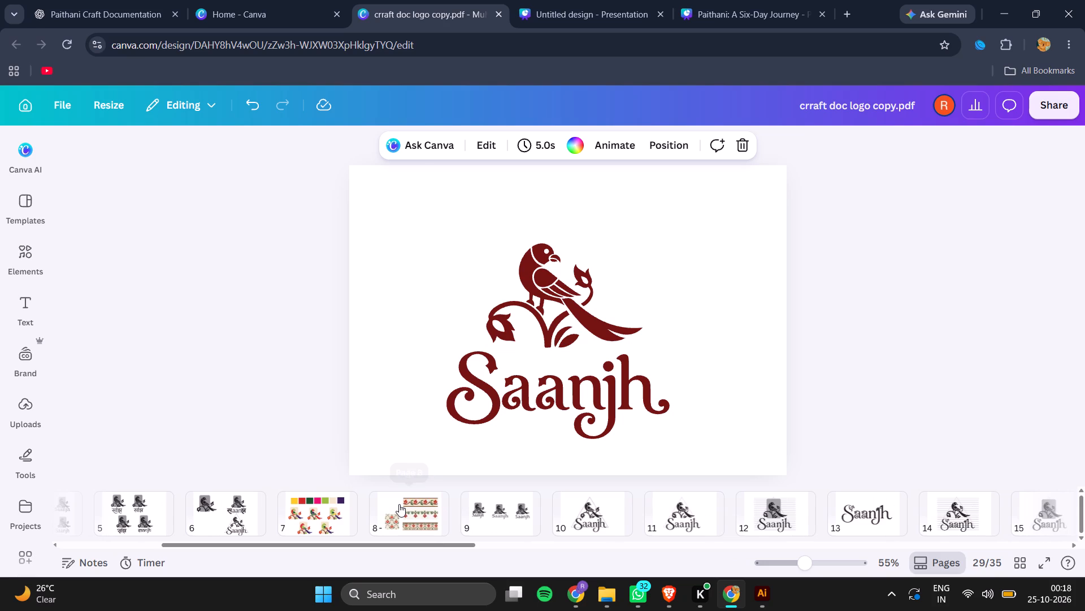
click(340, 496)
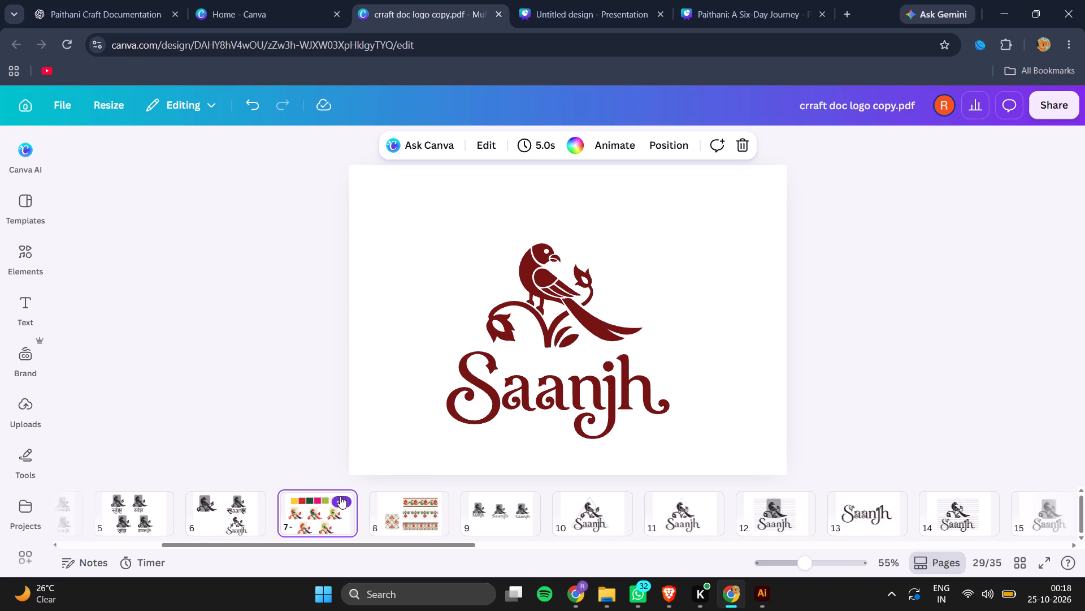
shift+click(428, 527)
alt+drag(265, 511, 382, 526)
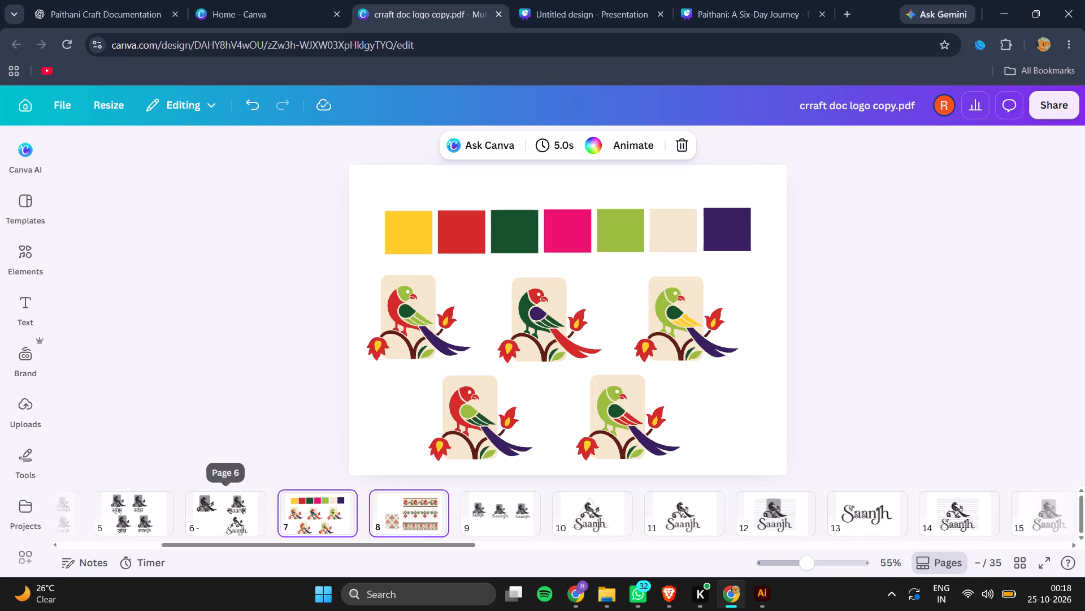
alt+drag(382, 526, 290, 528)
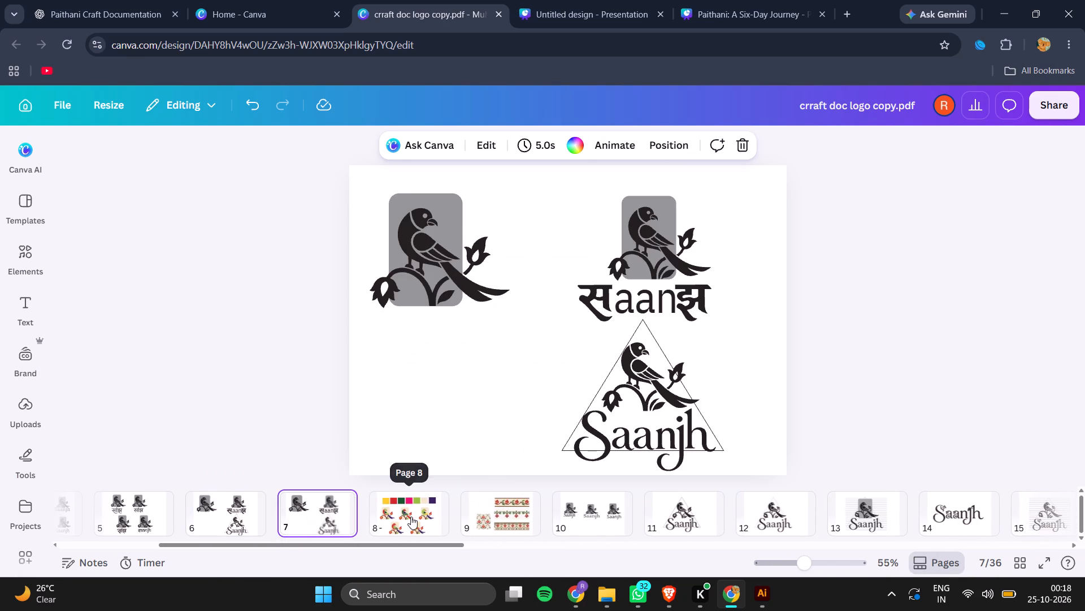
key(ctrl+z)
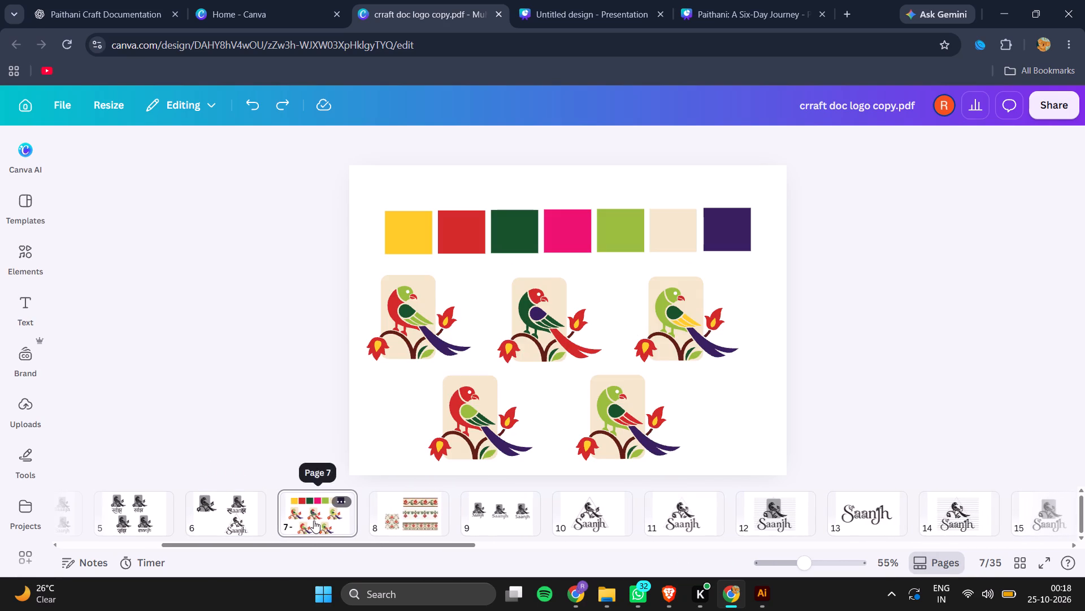
Select the colour palette page 7 and floral border page 8 together for repositioning.
click(314, 520)
alt+click(397, 523)
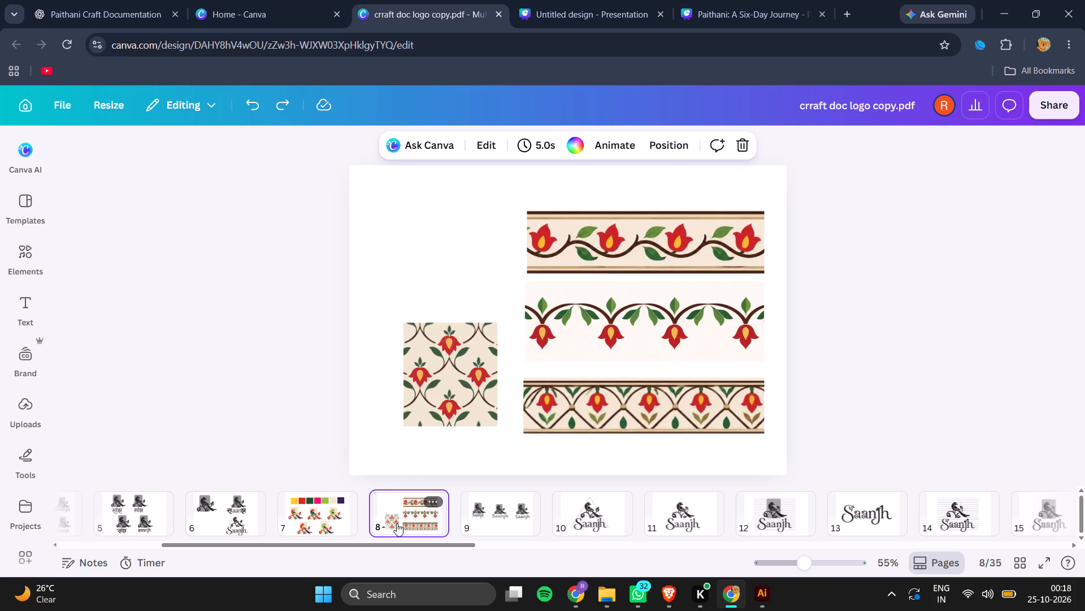
shift+click(346, 523)
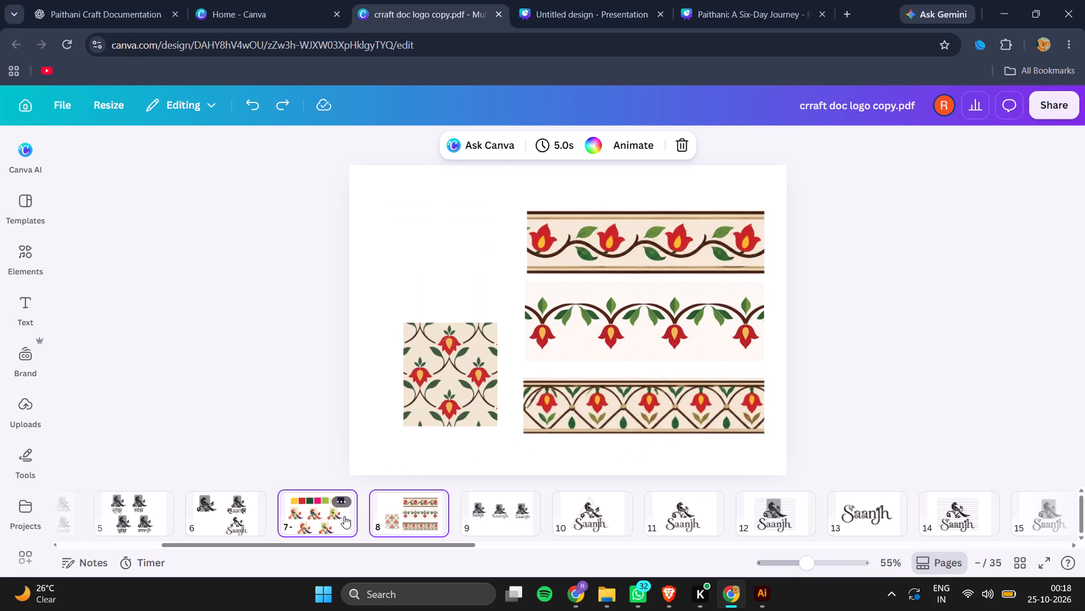
click(338, 513)
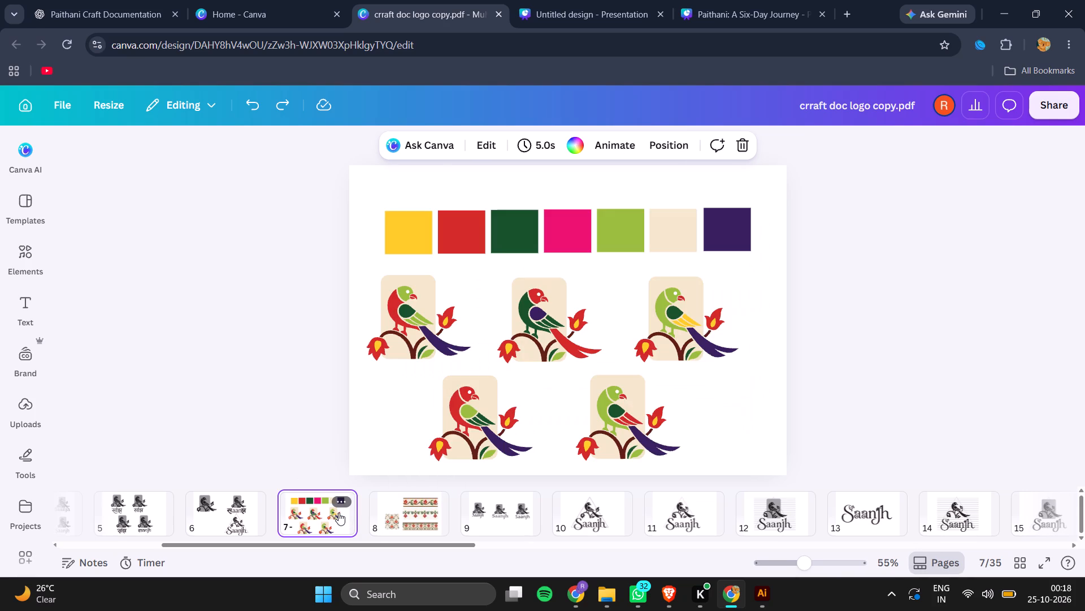
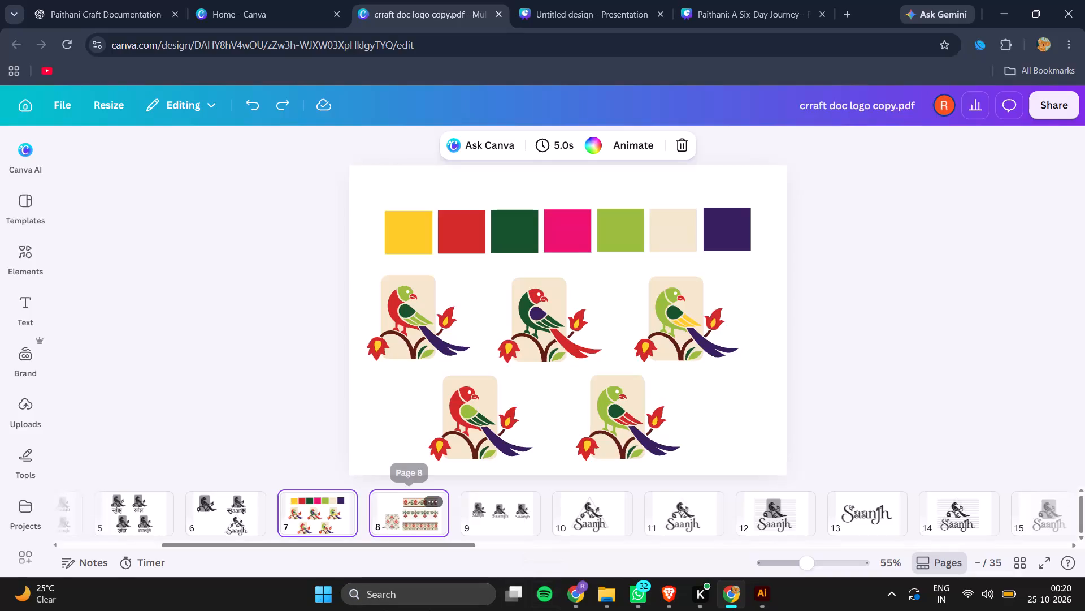
Move the selected colour palette and floral border pages together to positions 19 and 20, before the first full-colour Saanjh logo page.
drag(390, 519, 513, 506)
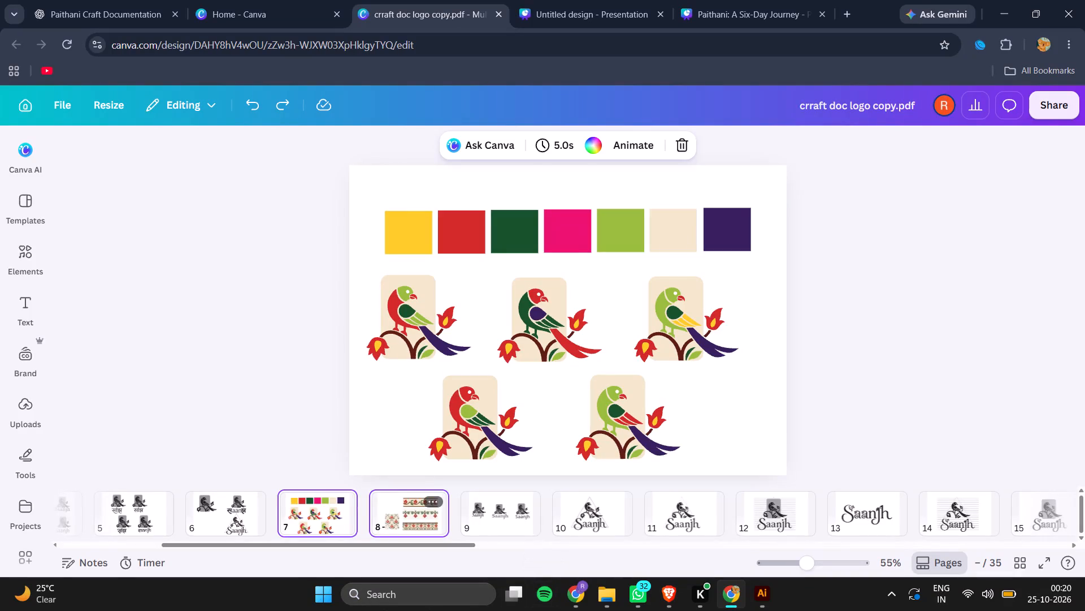
drag(513, 506, 1049, 523)
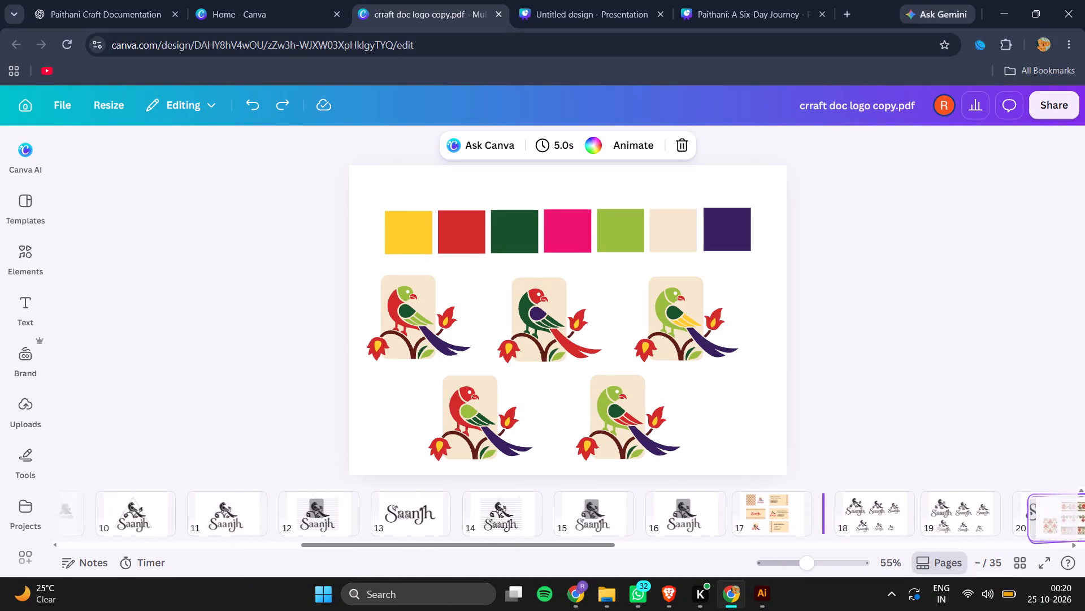
drag(1049, 523, 557, 528)
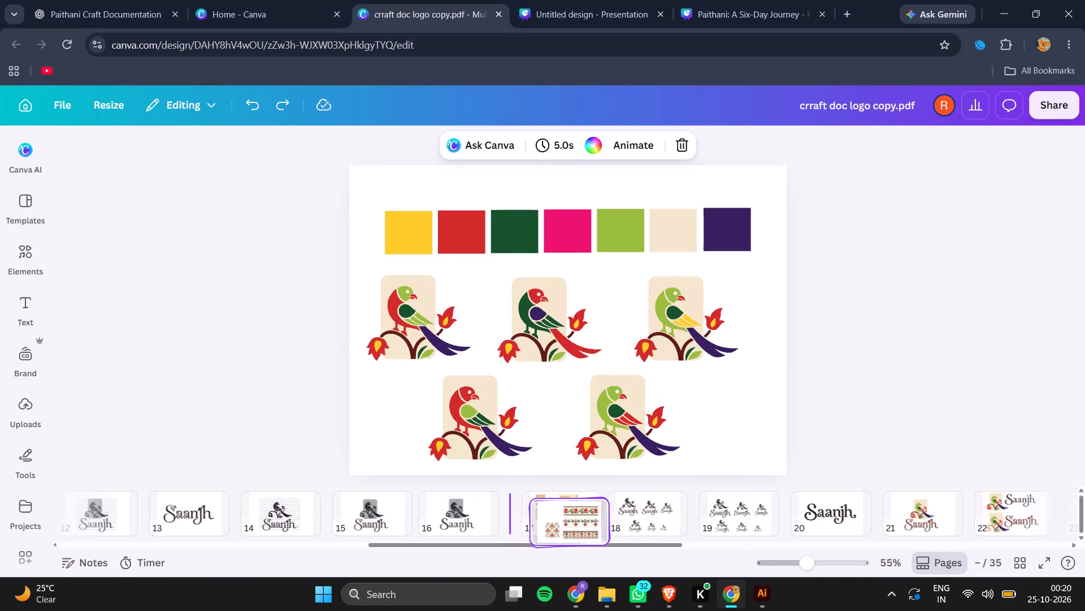
drag(557, 528, 745, 518)
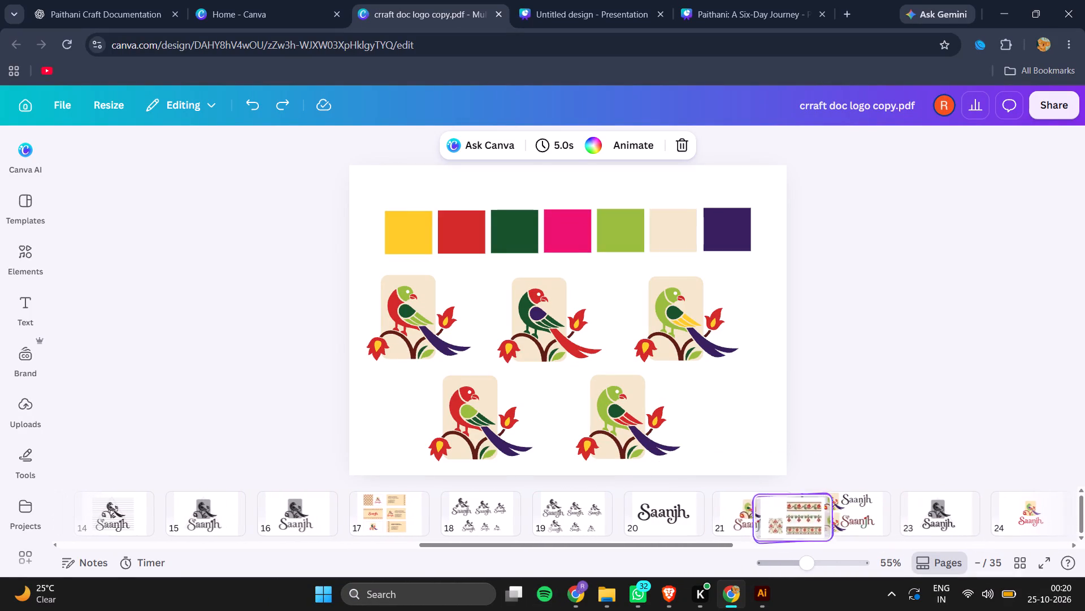
drag(745, 518, 704, 514)
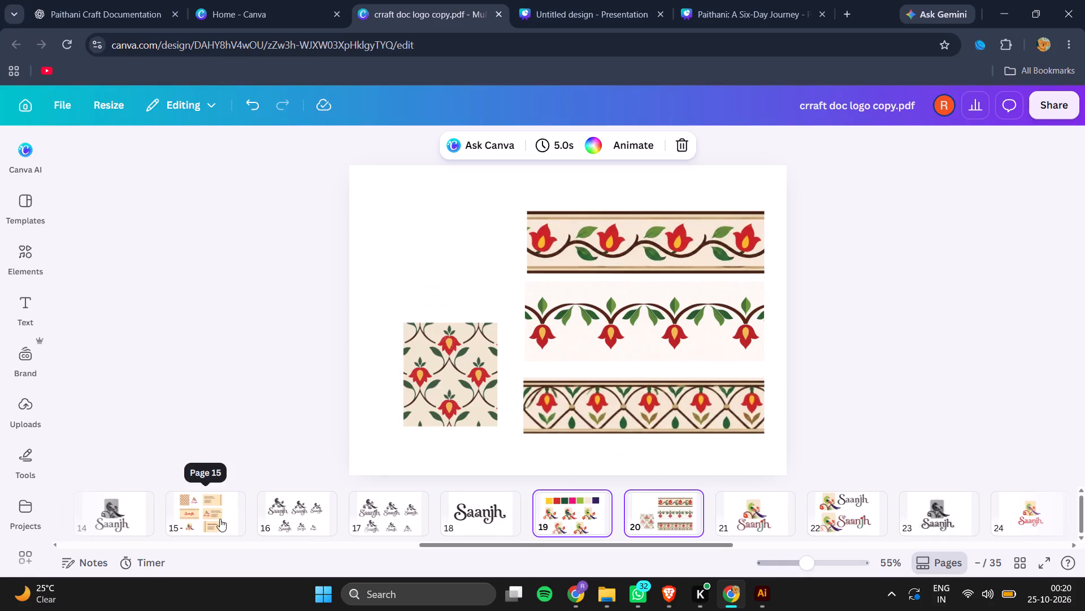
Move page 15, with the cream business card designs, to position 34 just before the last page.
drag(189, 511, 917, 520)
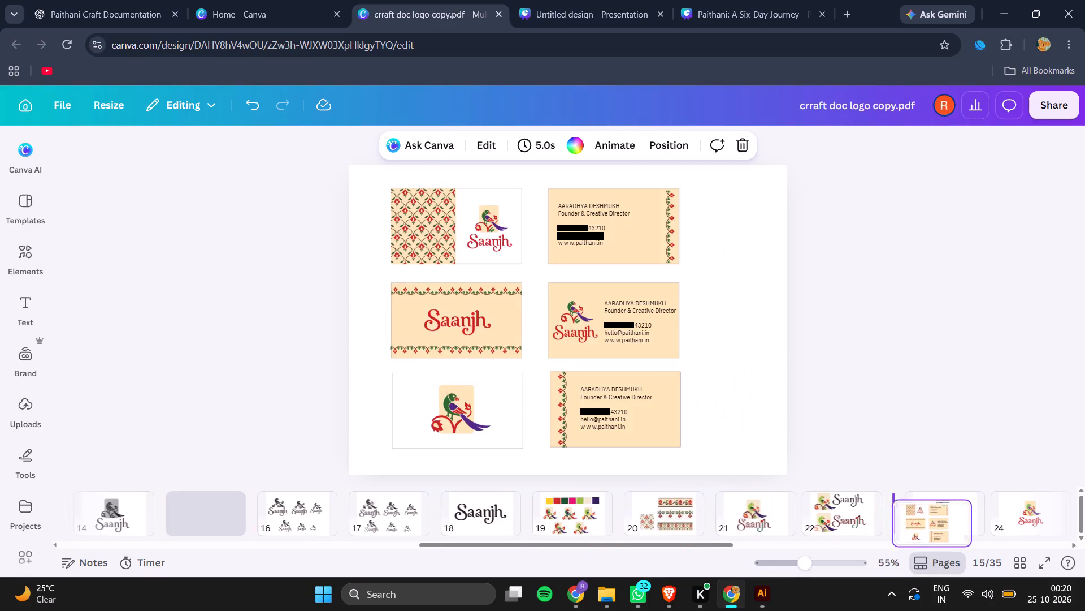
drag(917, 520, 868, 552)
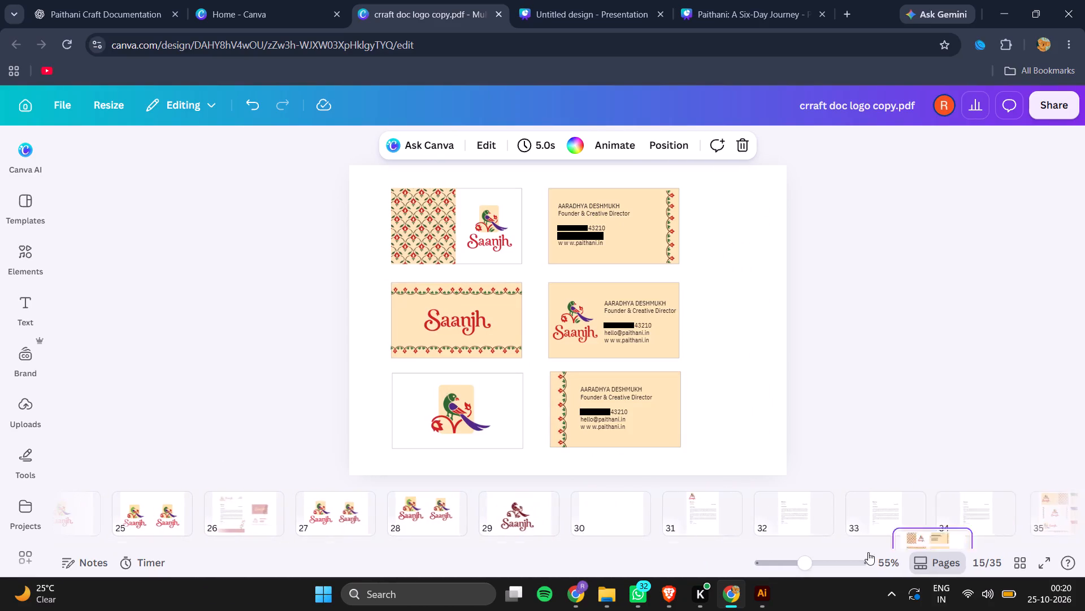
drag(868, 552, 879, 500)
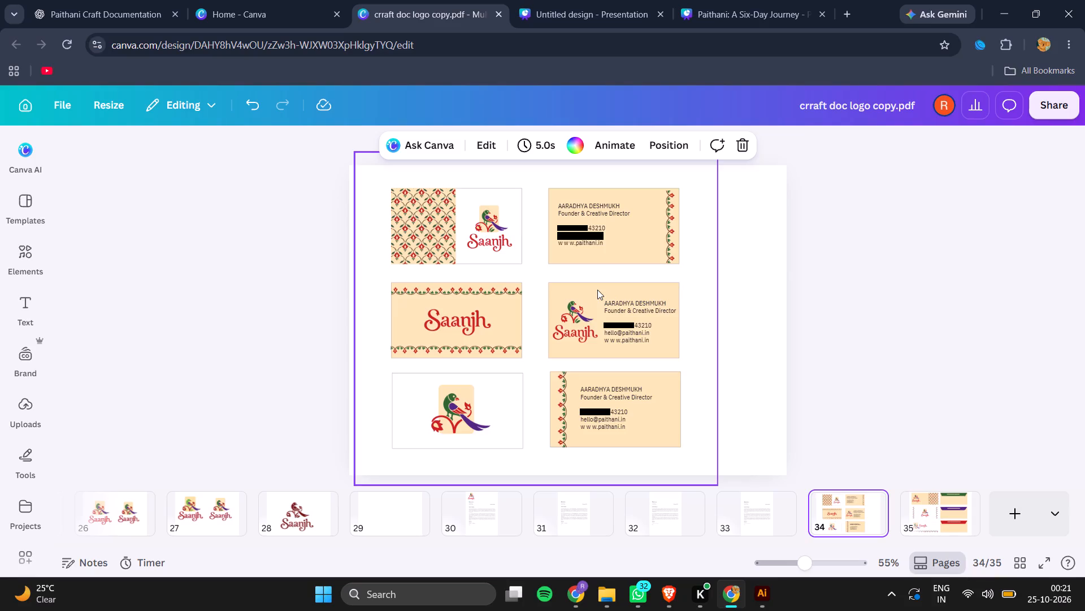
Upload STATIONERY DESIGN copy.pdf from the Downloads folder to the Canva home page and open it as a design.
click(264, 2)
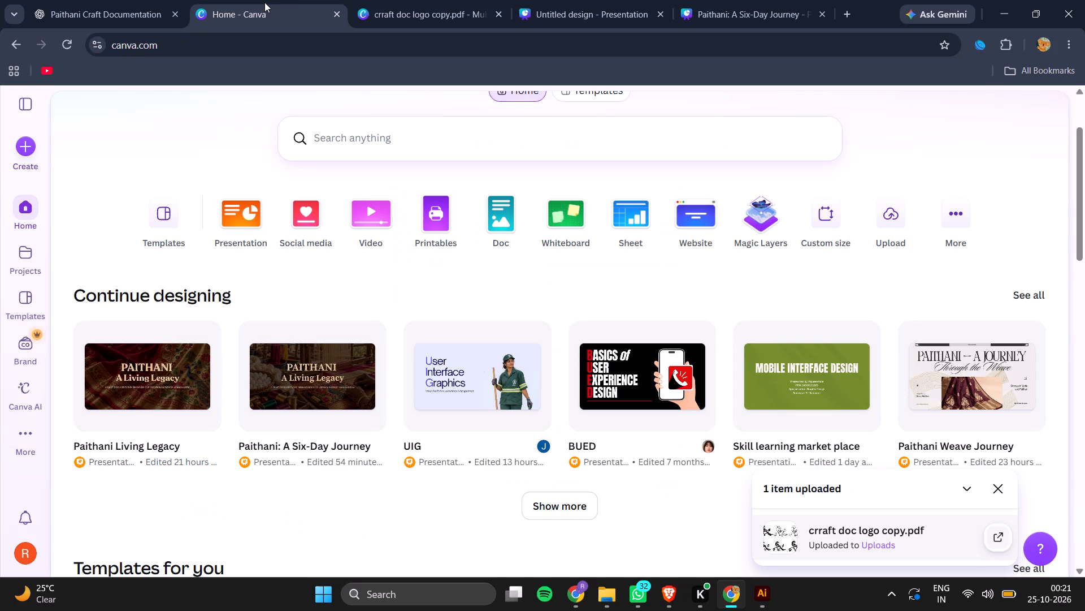
click(601, 590)
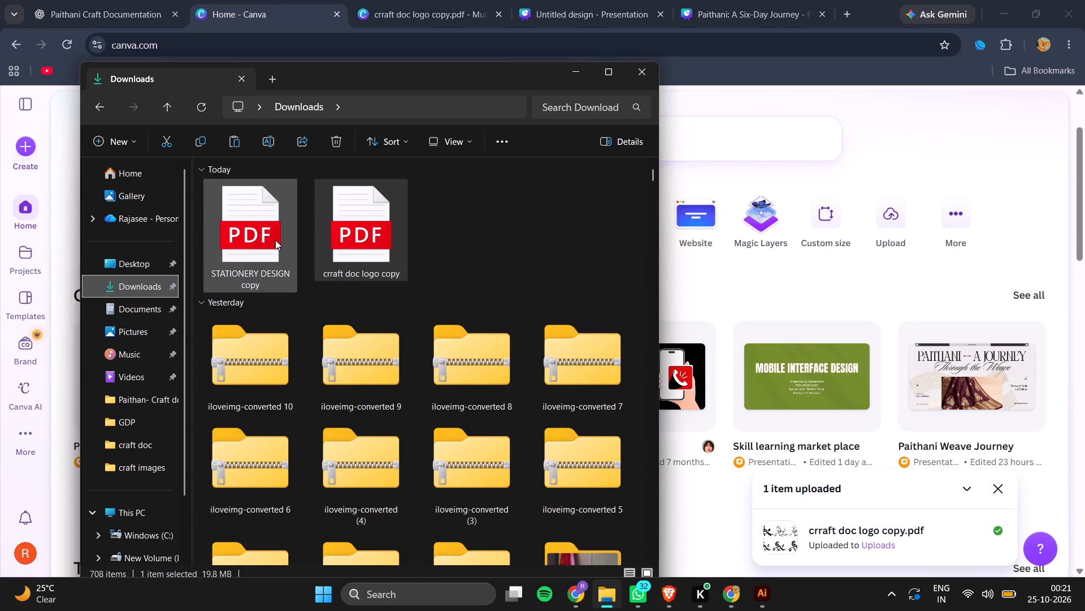
drag(276, 241, 860, 383)
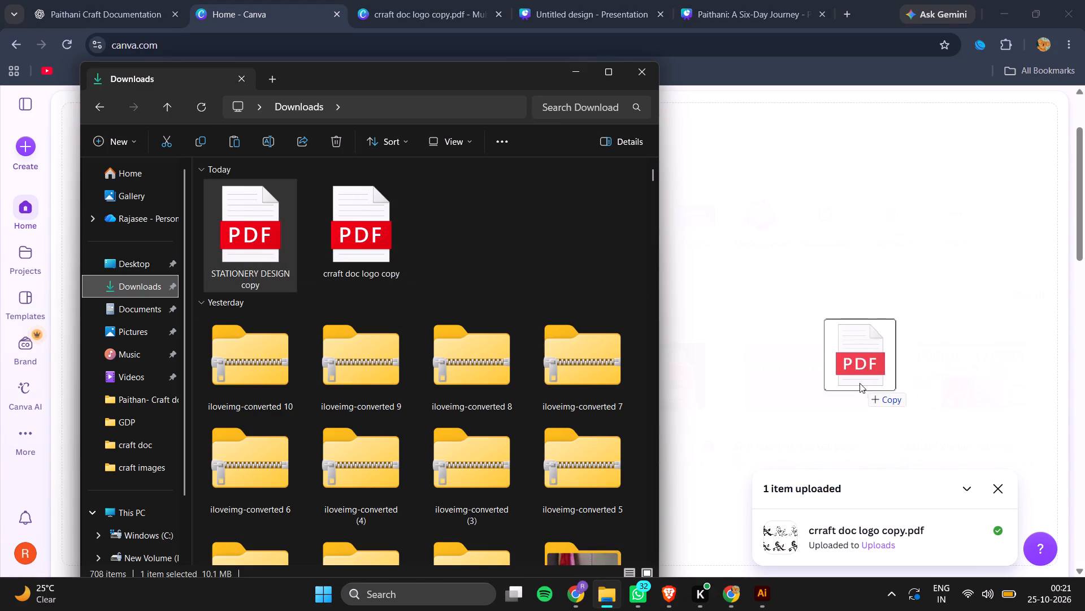
drag(860, 383, 841, 356)
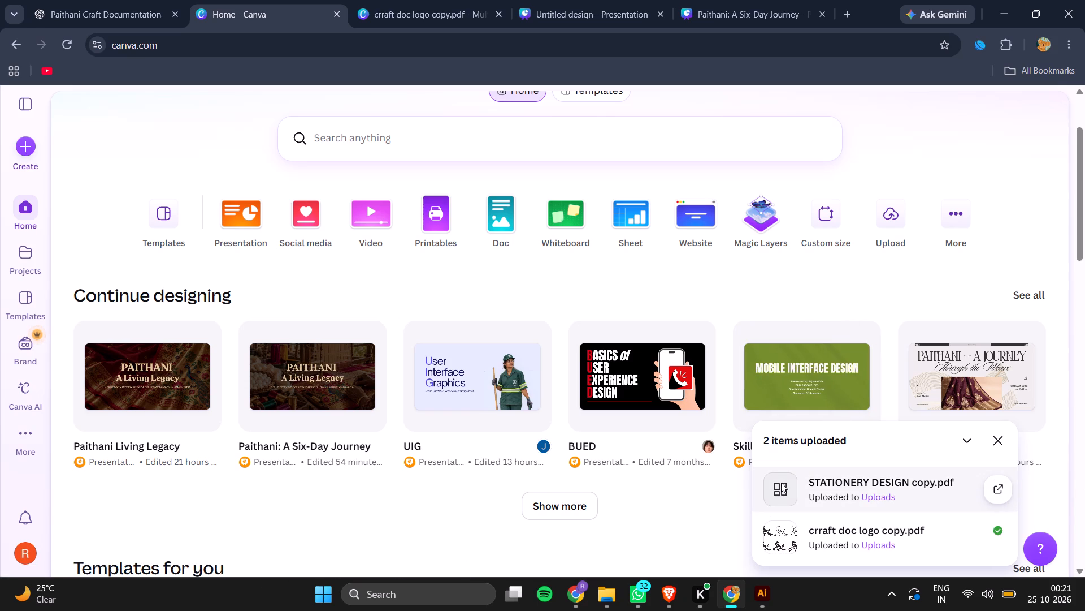
click(846, 480)
click(999, 487)
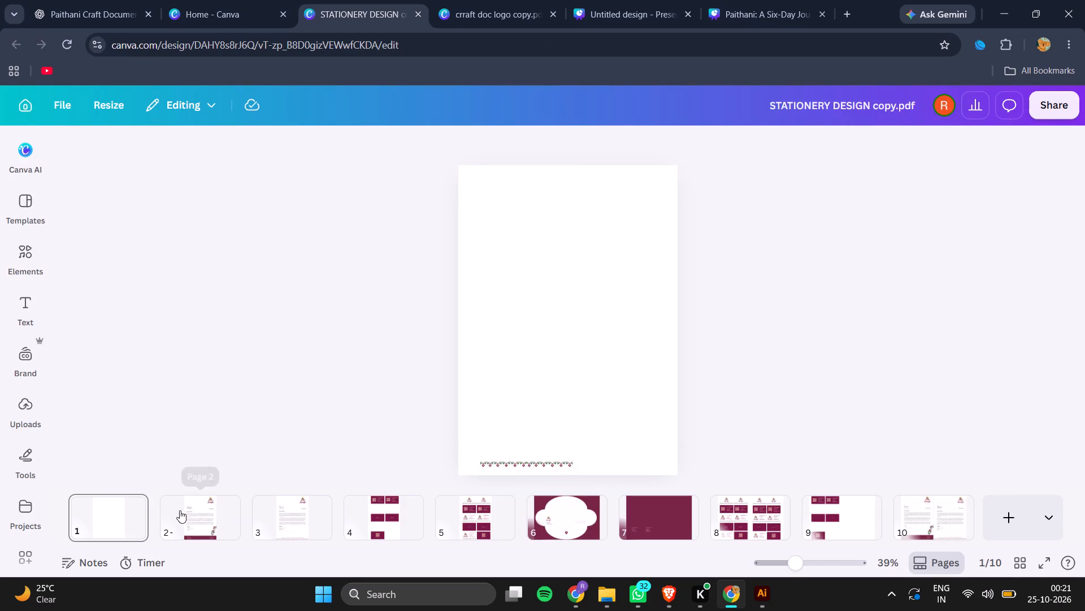
Examine the letterhead and business card pages of the imported stationery design.
click(184, 510)
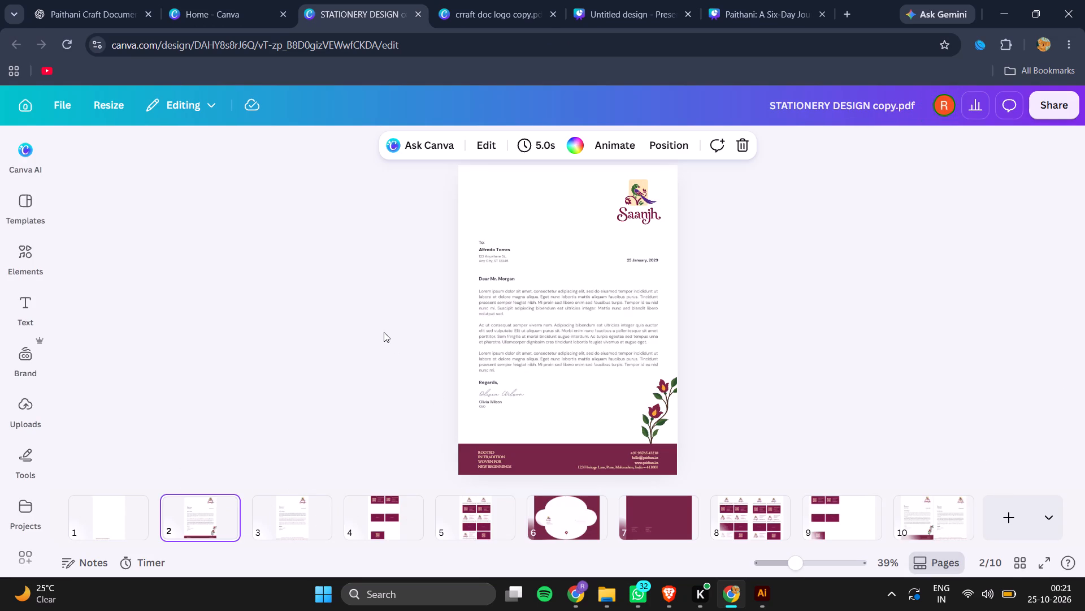
click(383, 330)
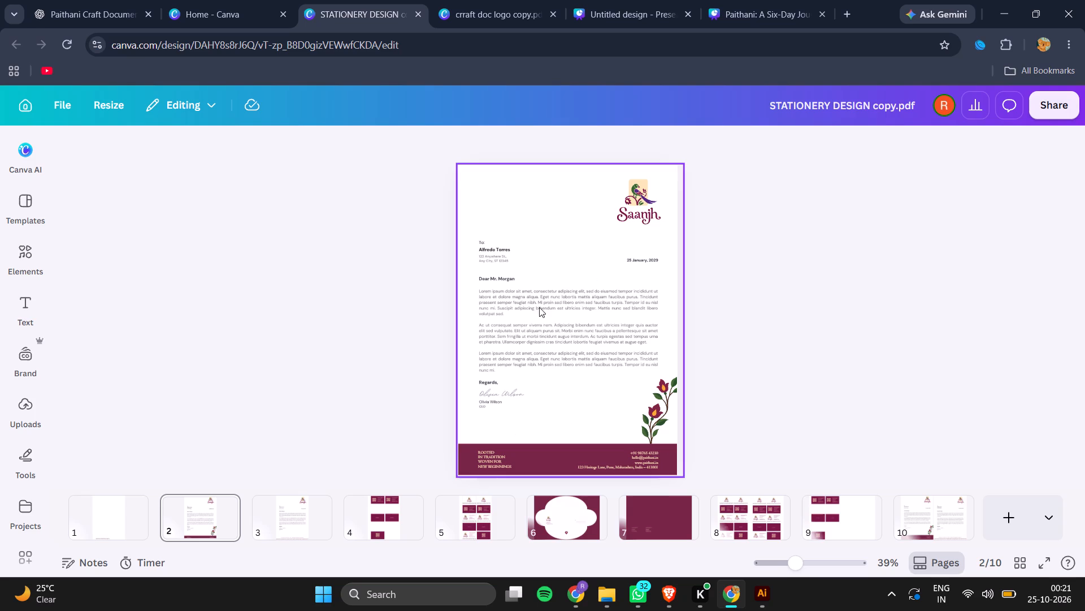
click(529, 333)
click(306, 502)
click(382, 505)
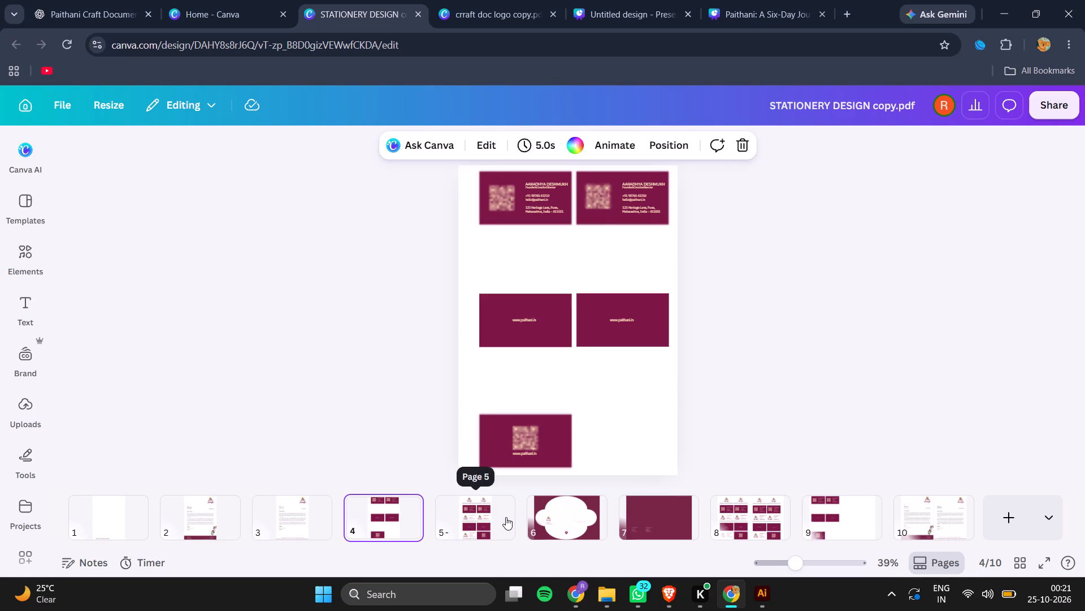
click(503, 517)
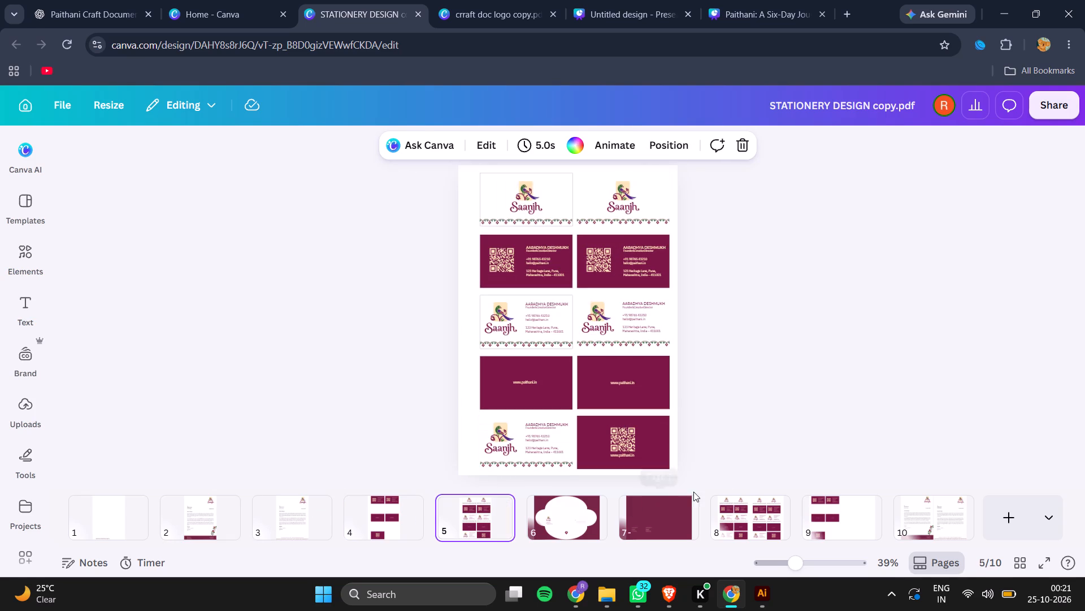
click(744, 513)
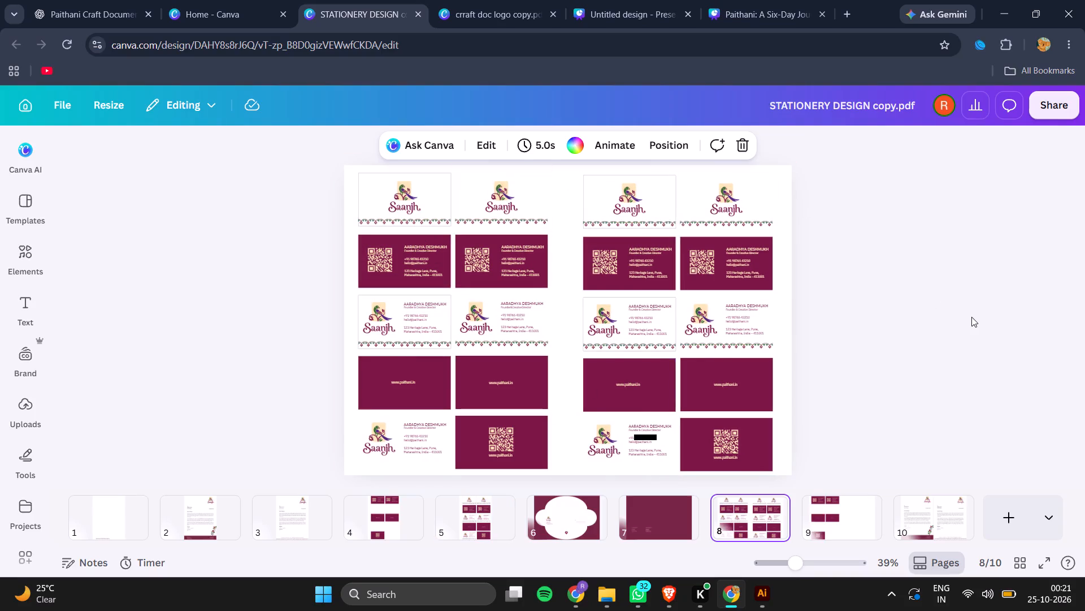
click(973, 317)
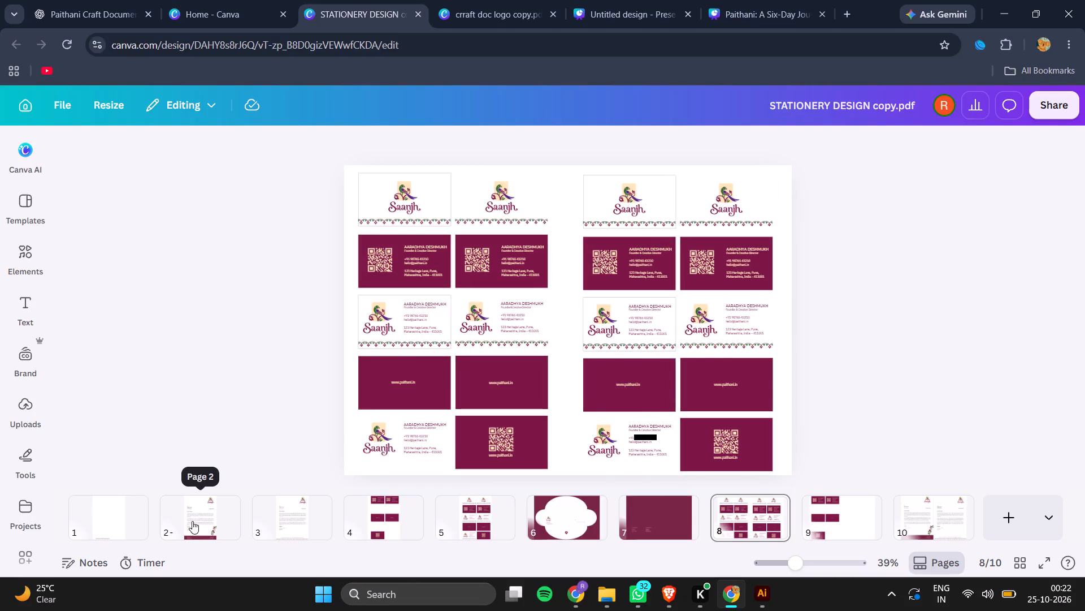
Add a blank last page to crraft doc logo copy.pdf, try pasting the page 2 stationery letterhead's background artwork there, and undo the paste.
click(185, 527)
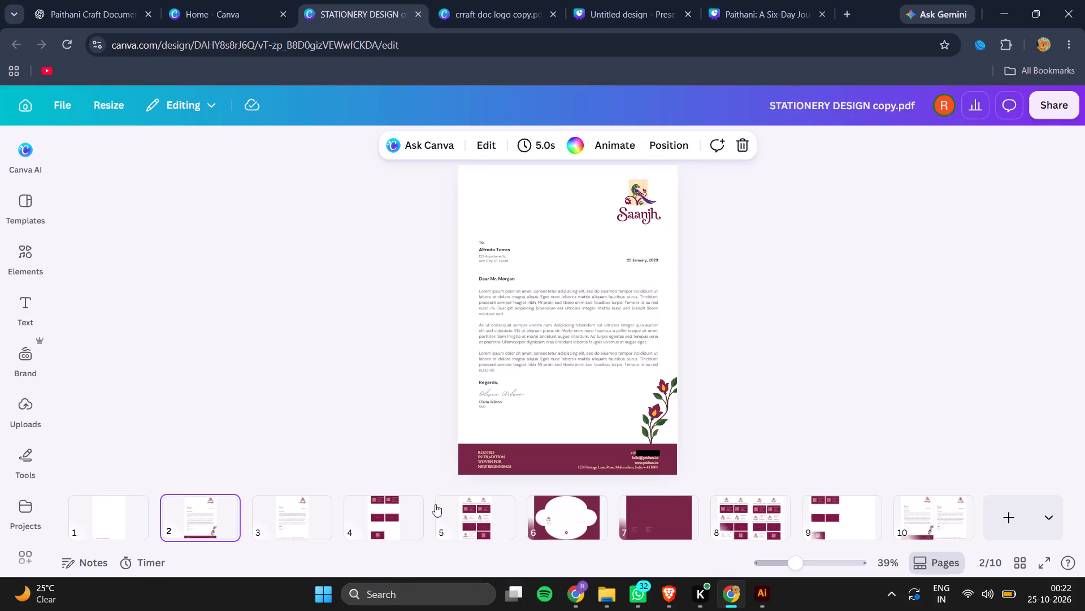
click(596, 359)
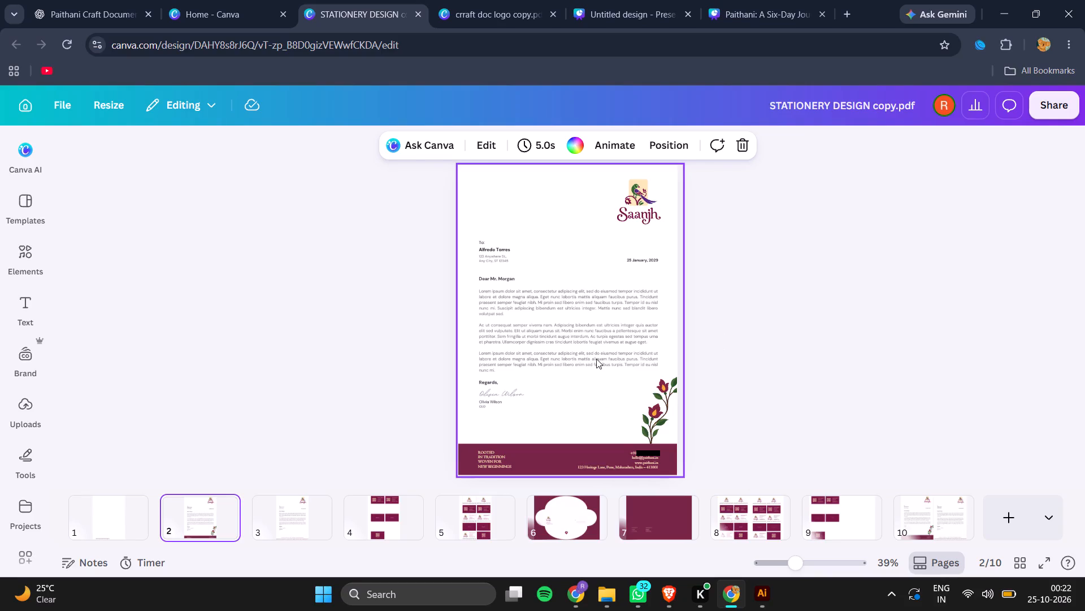
key(ctrl+c)
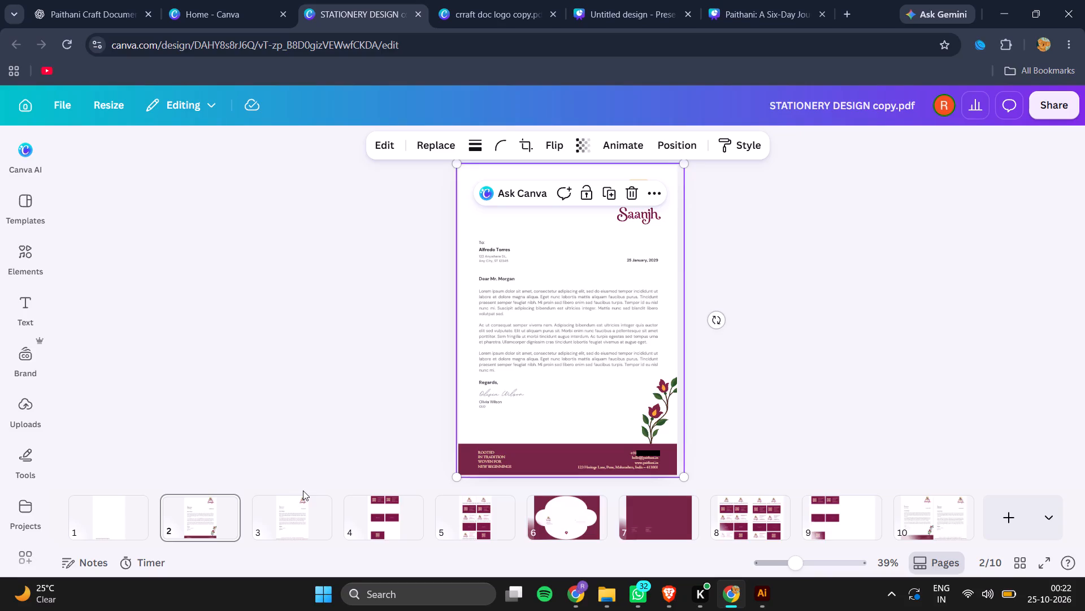
key(ctrl+c)
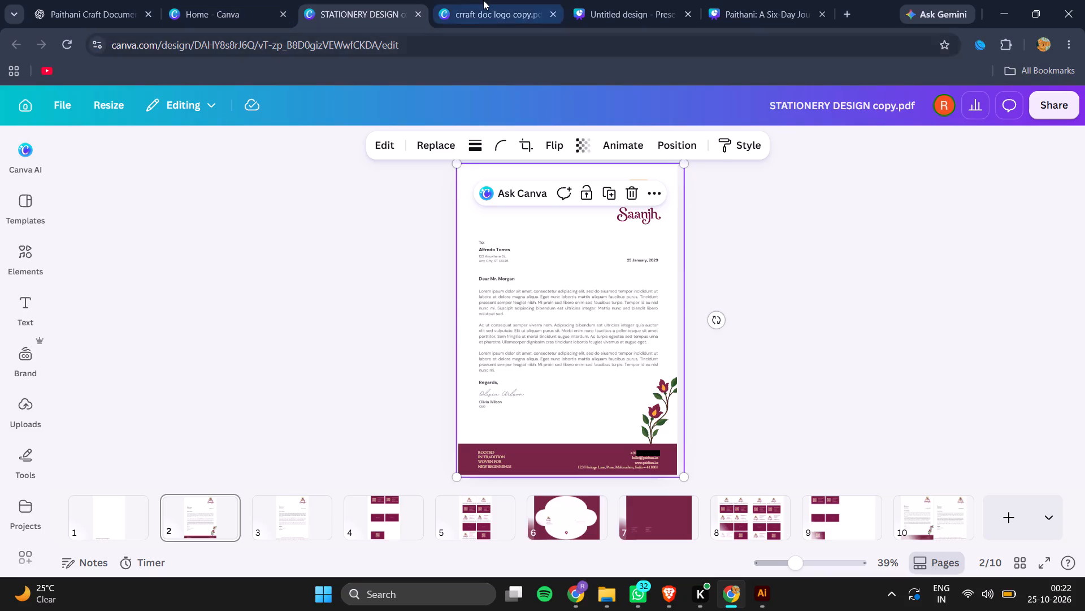
click(483, 0)
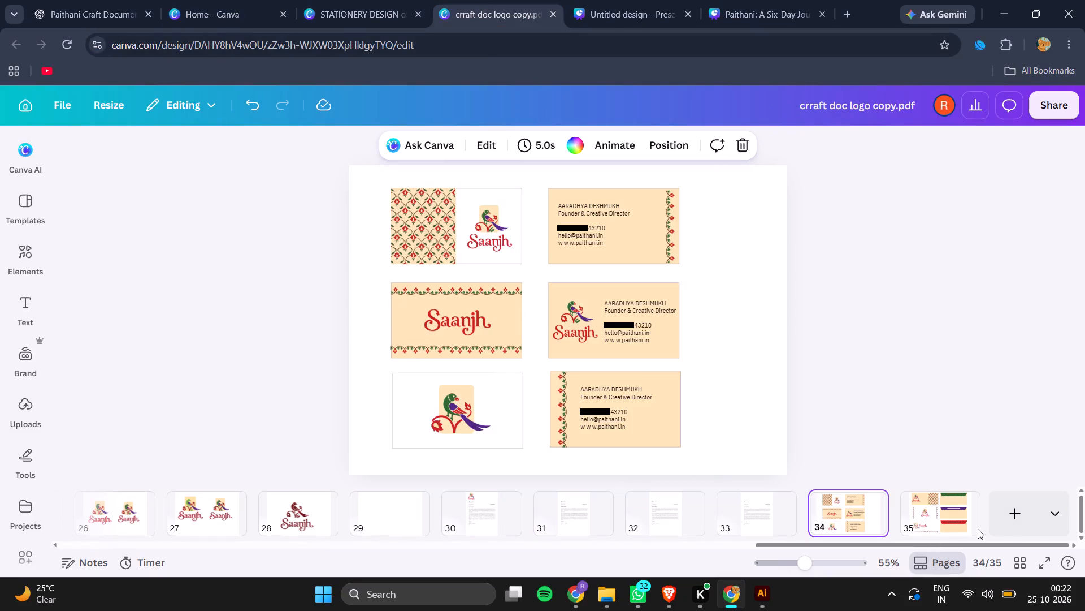
click(1005, 519)
key(ctrl+v)
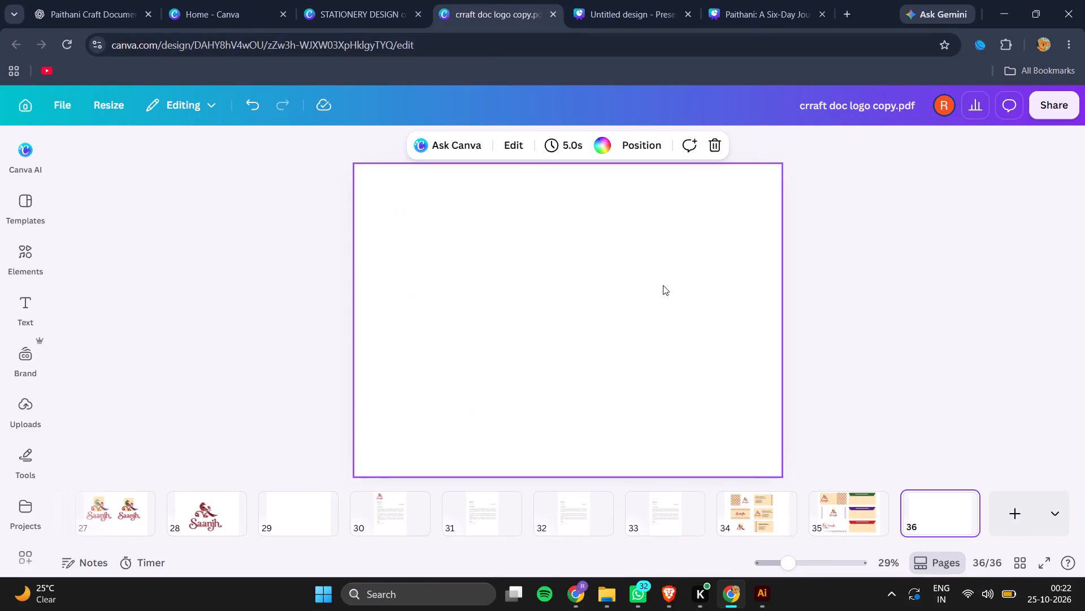
drag(467, 269, 501, 313)
key(ctrl+z)
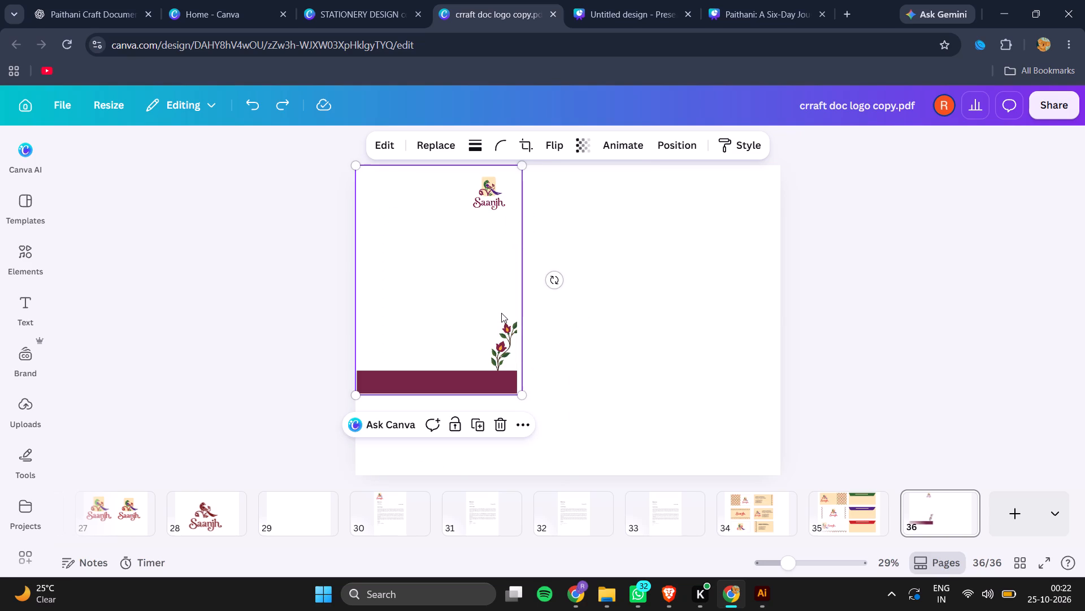
key(ctrl+z)
Copy the letter body and footer text from page 2 of STATIONERY DESIGN copy.pdf onto blank page 36 of crraft doc logo copy.pdf.
click(355, 15)
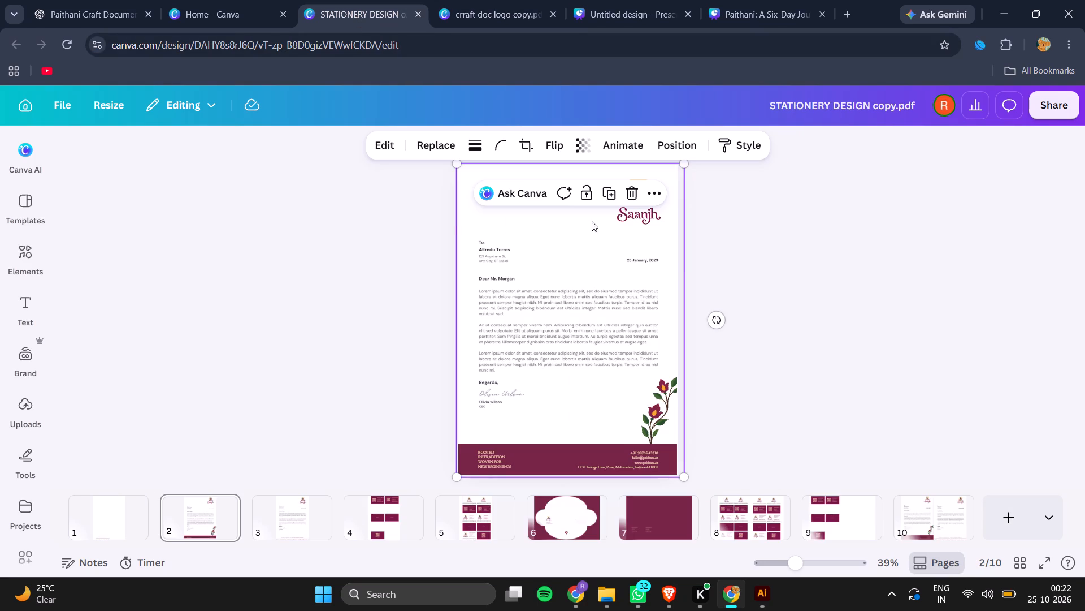
drag(386, 183, 721, 486)
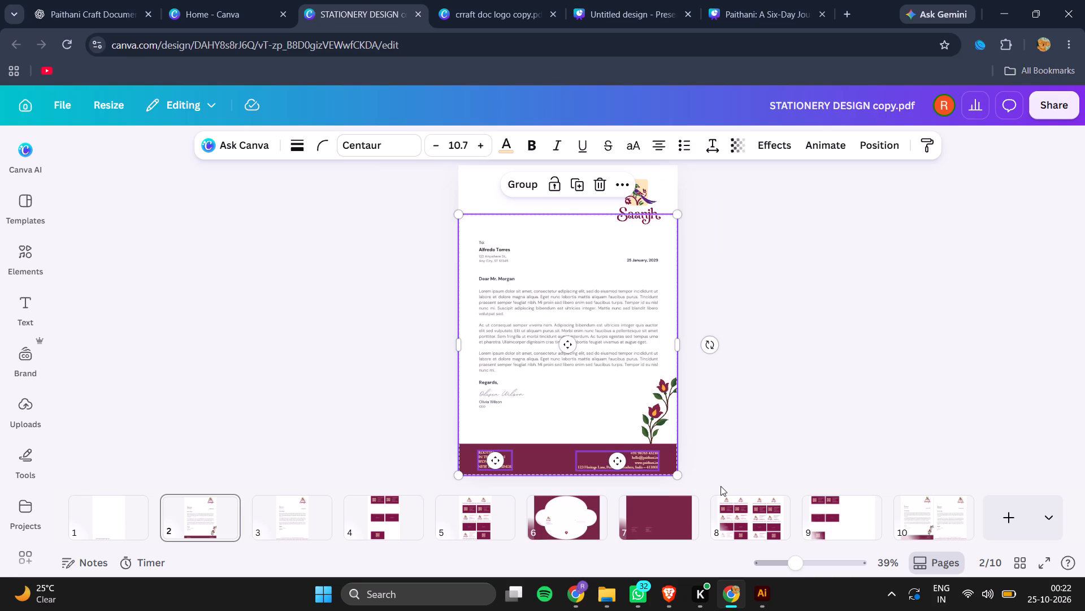
key(ctrl+c)
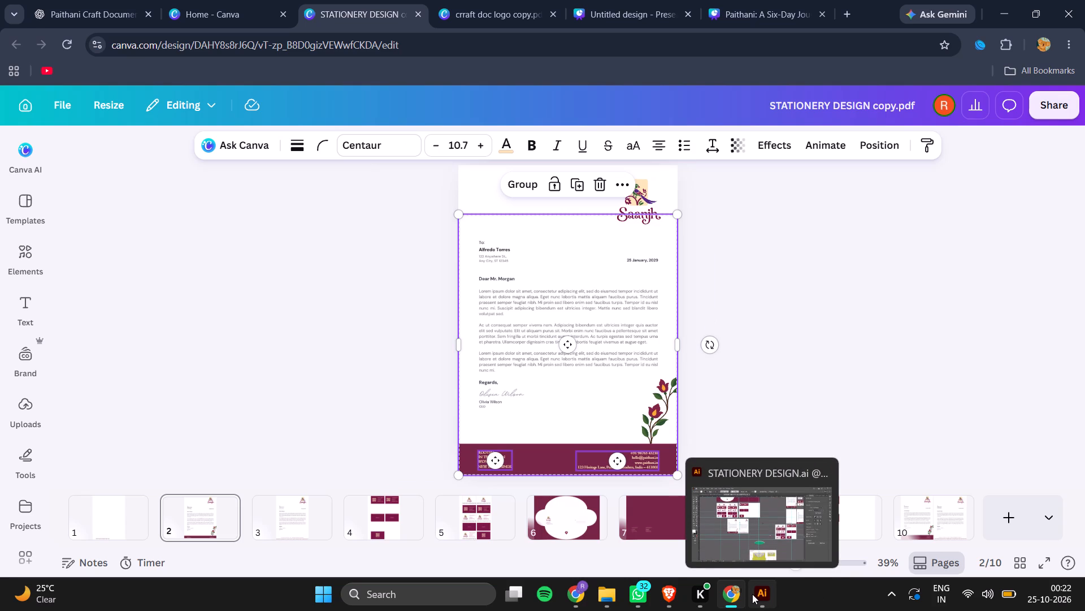
click(481, 7)
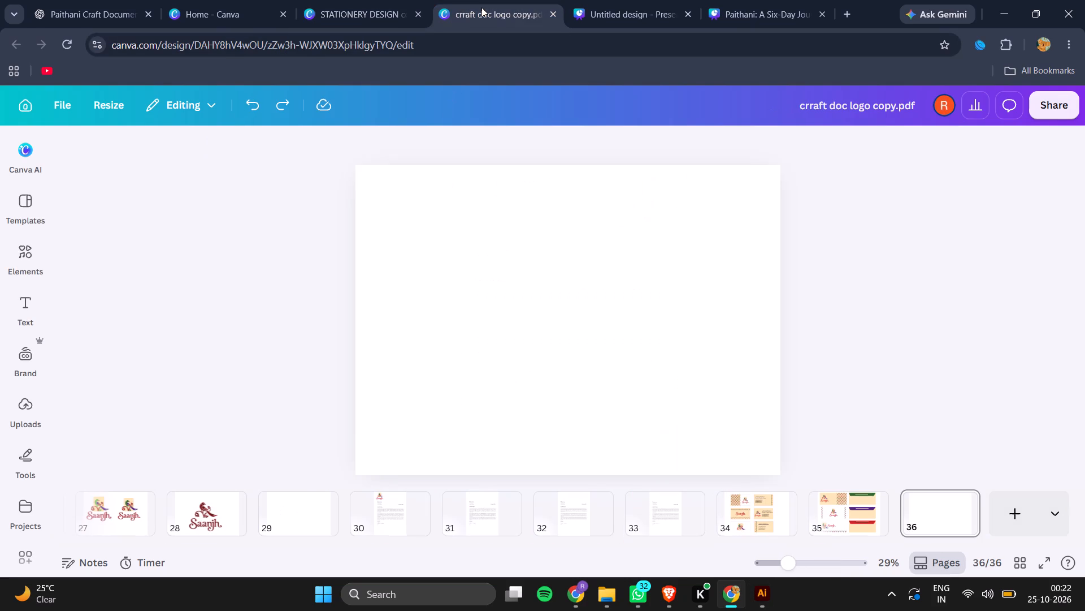
key(ctrl+v)
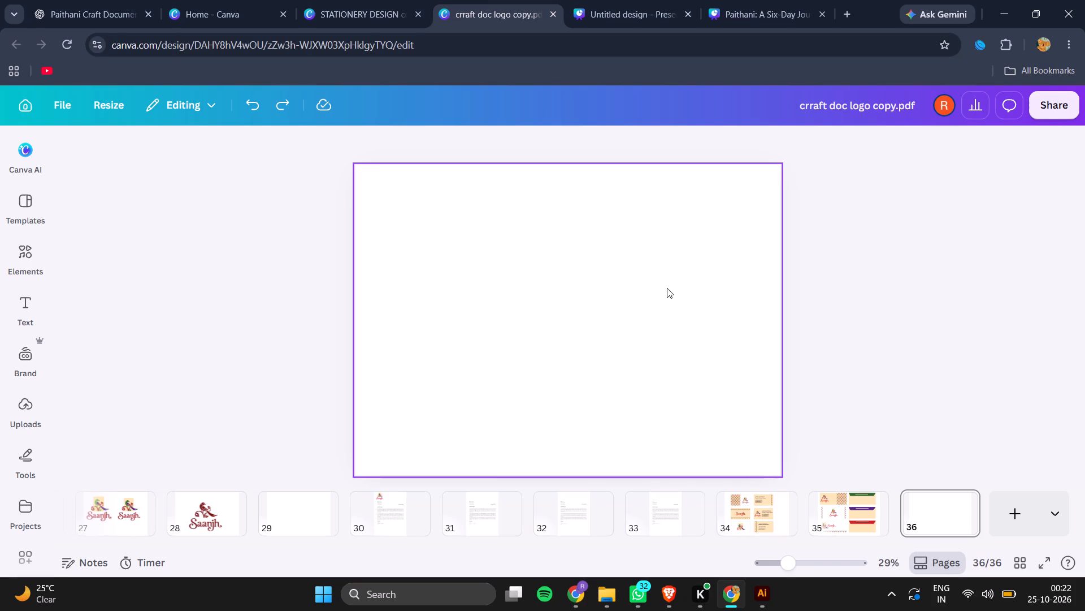
click(526, 310)
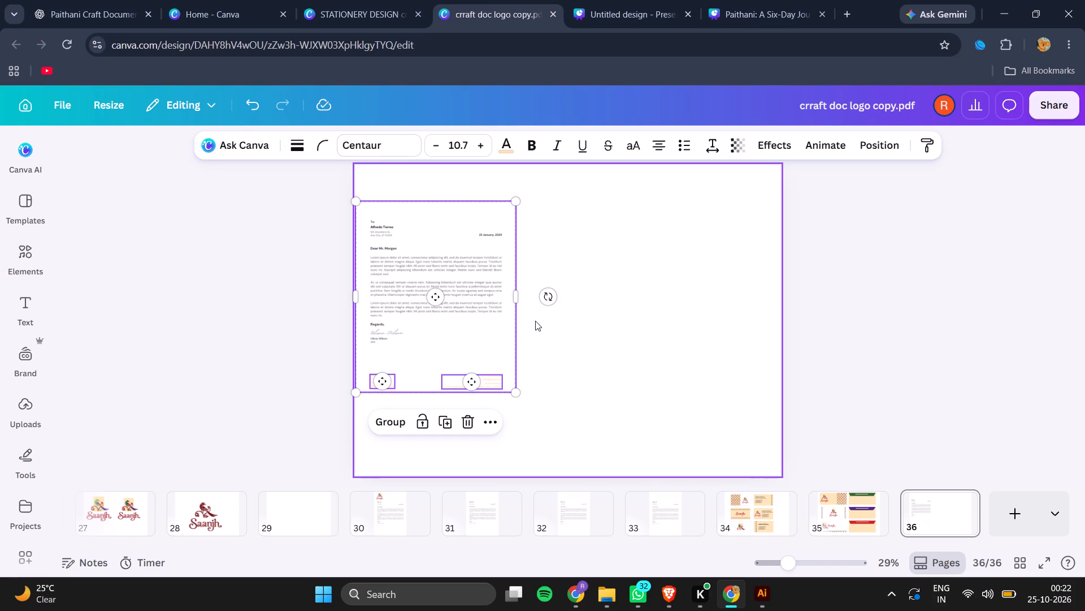
drag(285, 216, 573, 377)
Delete the pasted letter body and footer text from page 36 of crraft doc logo copy.pdf.
key(BackSpace)
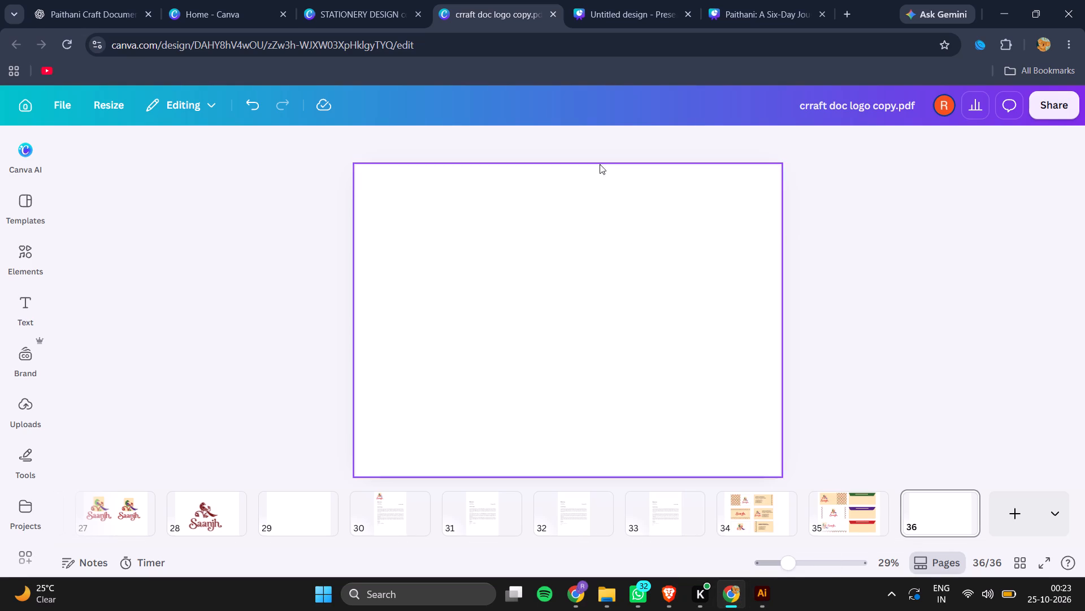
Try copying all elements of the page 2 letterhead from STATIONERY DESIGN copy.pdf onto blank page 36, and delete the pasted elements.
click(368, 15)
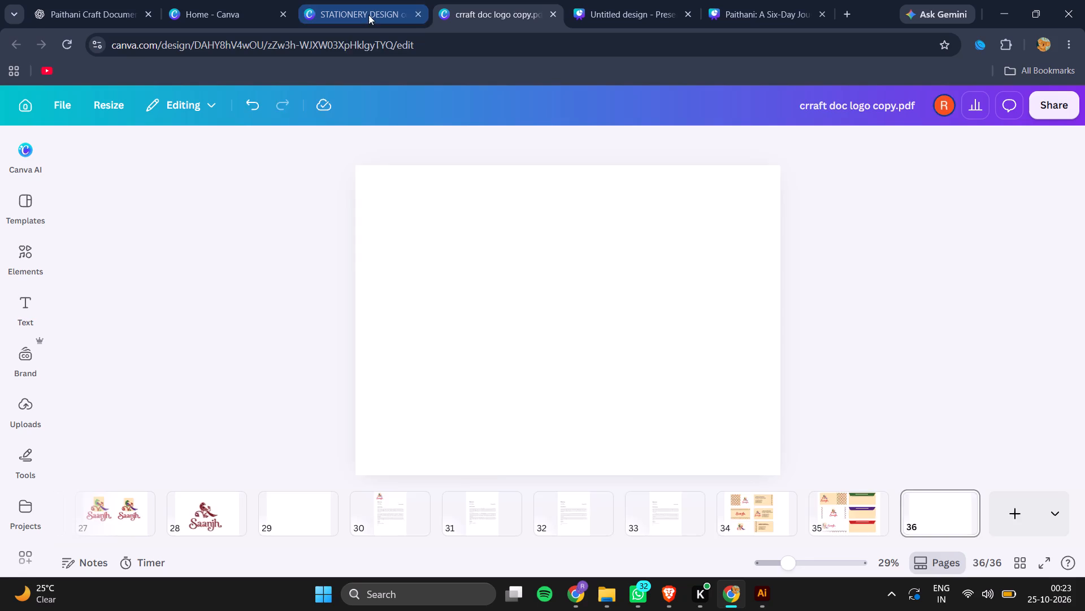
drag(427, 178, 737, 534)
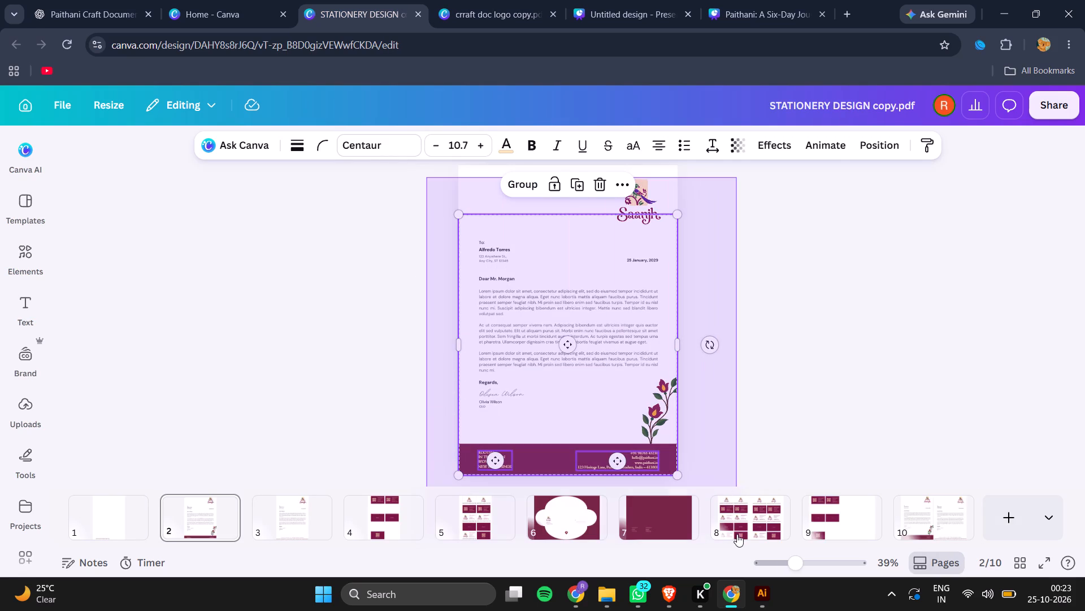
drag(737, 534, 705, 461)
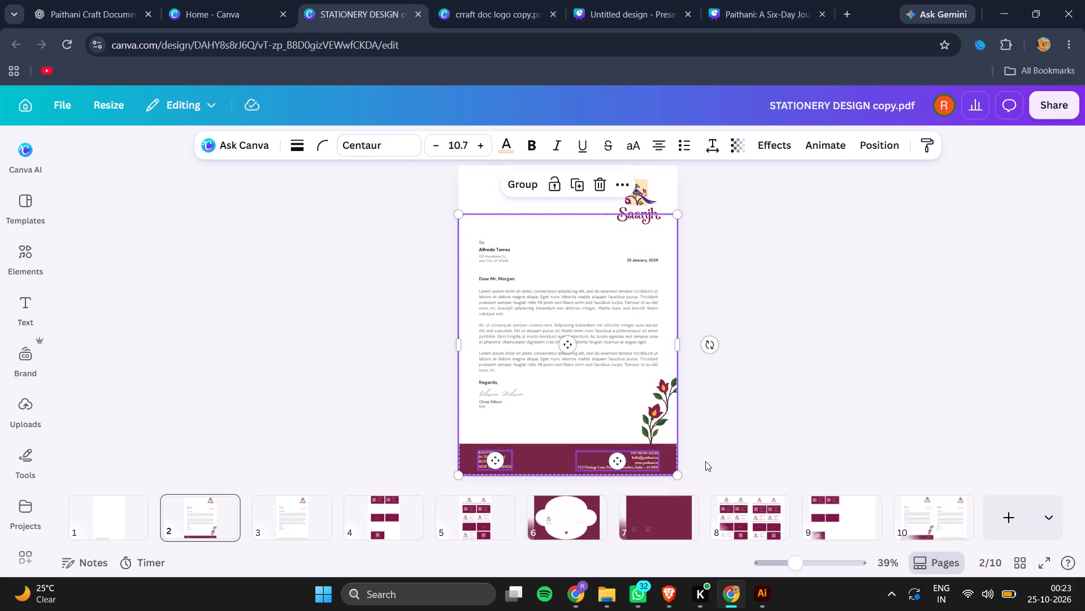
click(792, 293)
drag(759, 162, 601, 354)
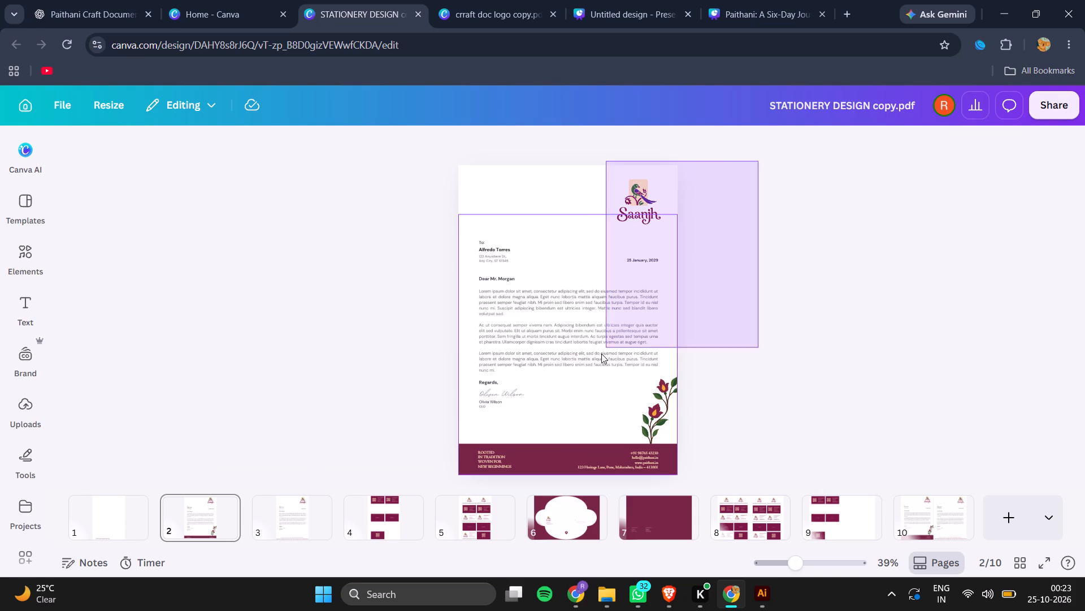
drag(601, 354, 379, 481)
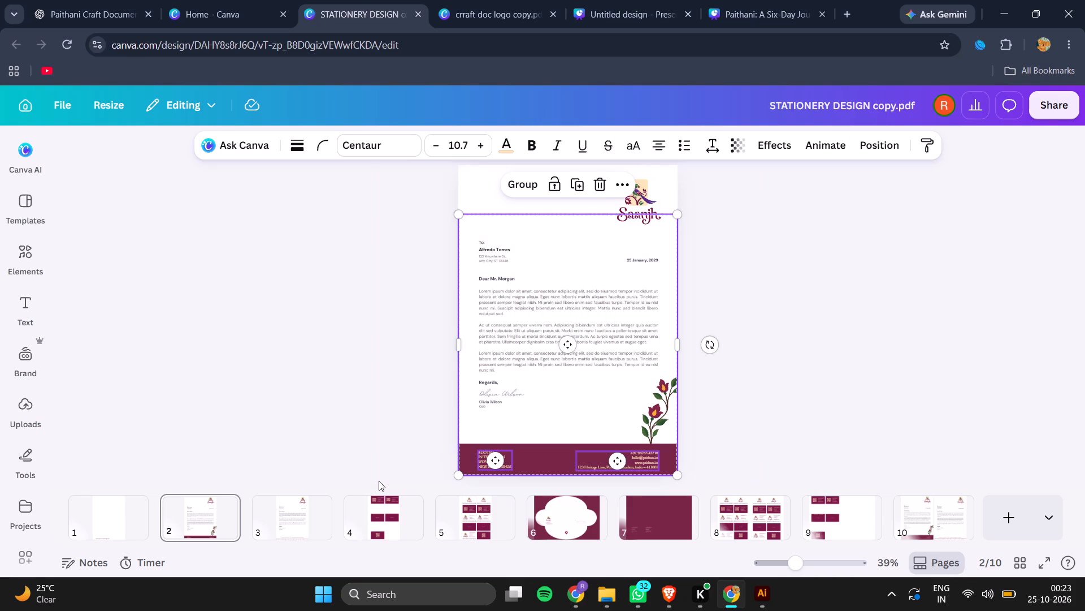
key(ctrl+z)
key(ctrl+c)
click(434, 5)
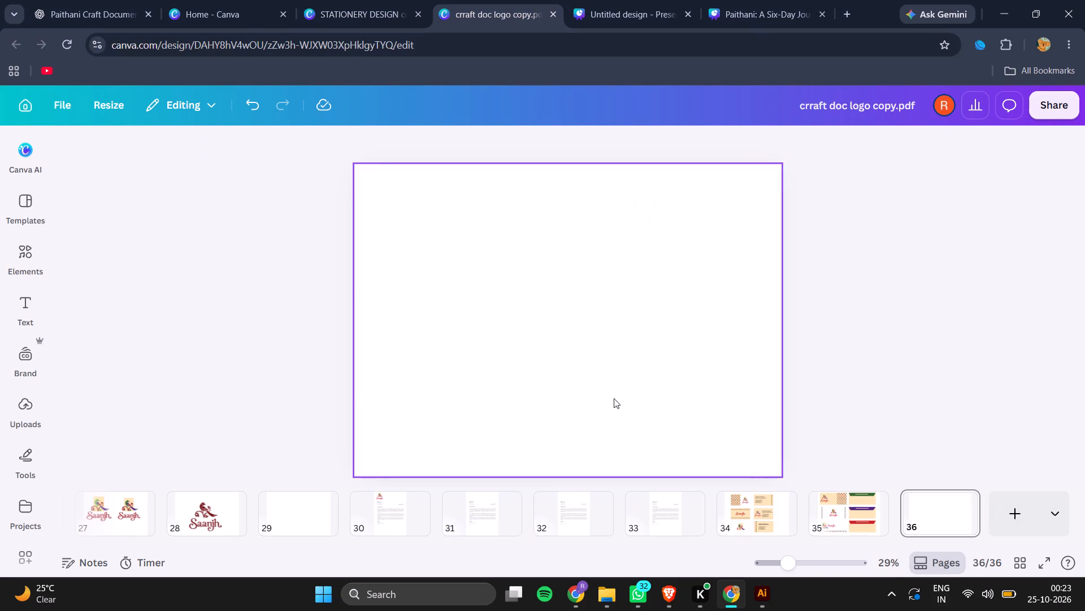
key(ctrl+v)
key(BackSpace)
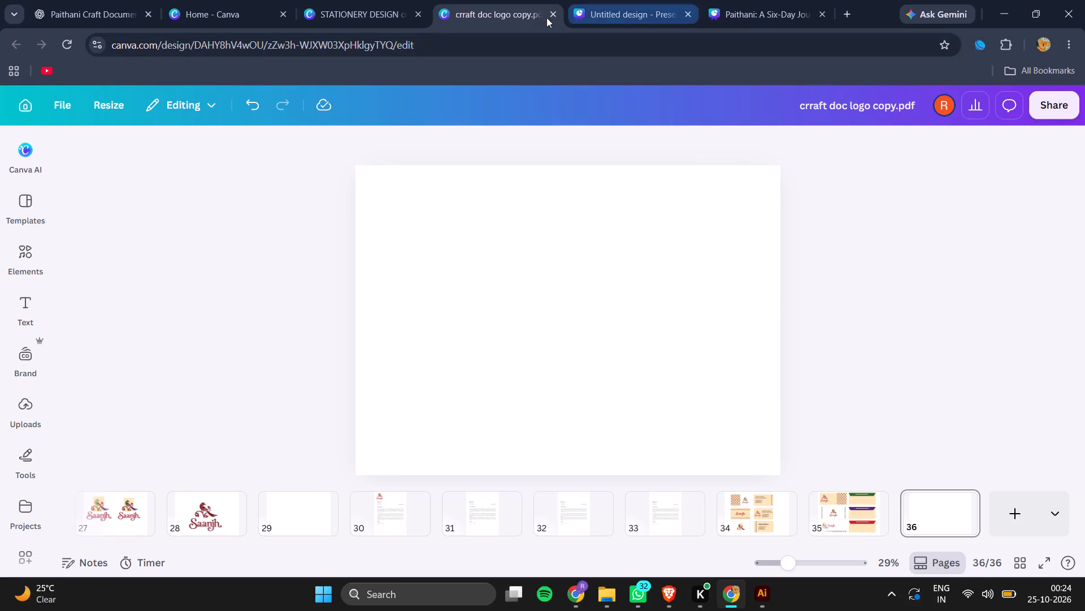
Capture a screenshot of the page 2 letterhead in STATIONERY DESIGN copy.pdf and paste it onto page 36 of crraft doc logo copy.pdf.
click(375, 11)
click(880, 257)
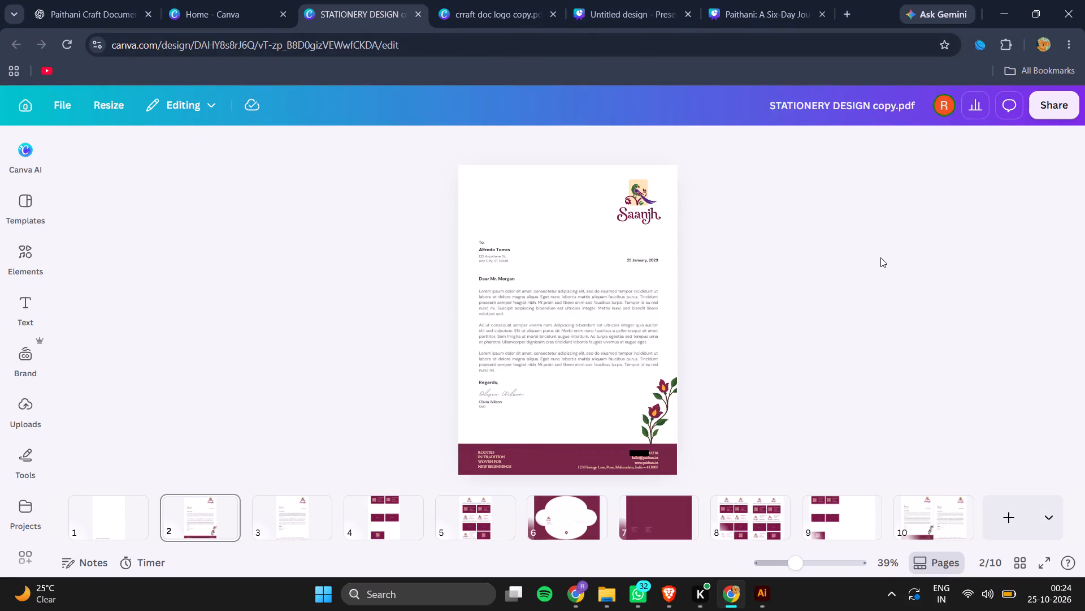
key(Print)
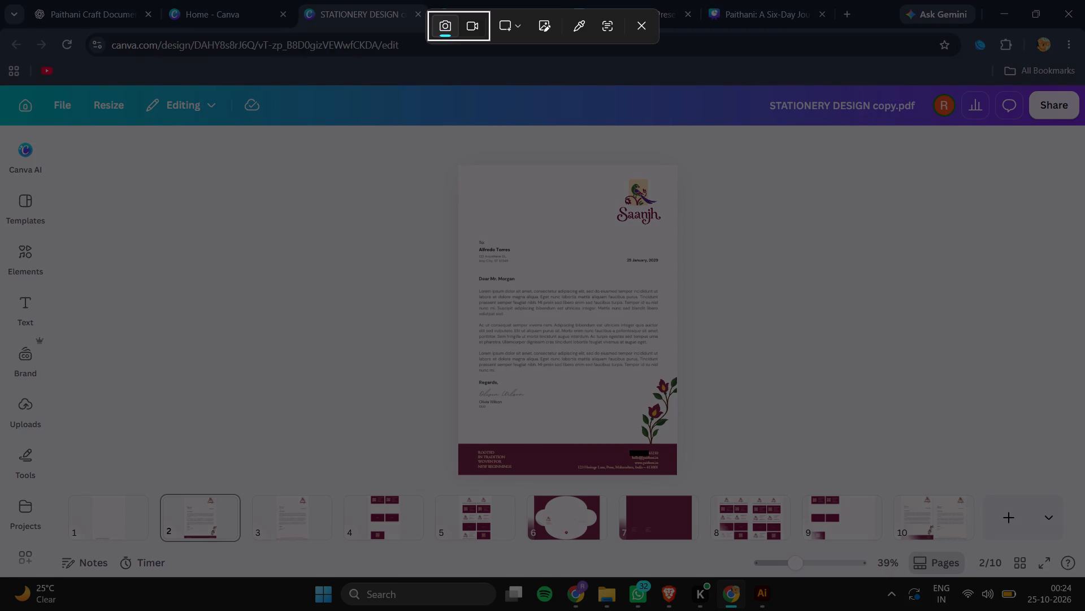
drag(461, 167, 718, 497)
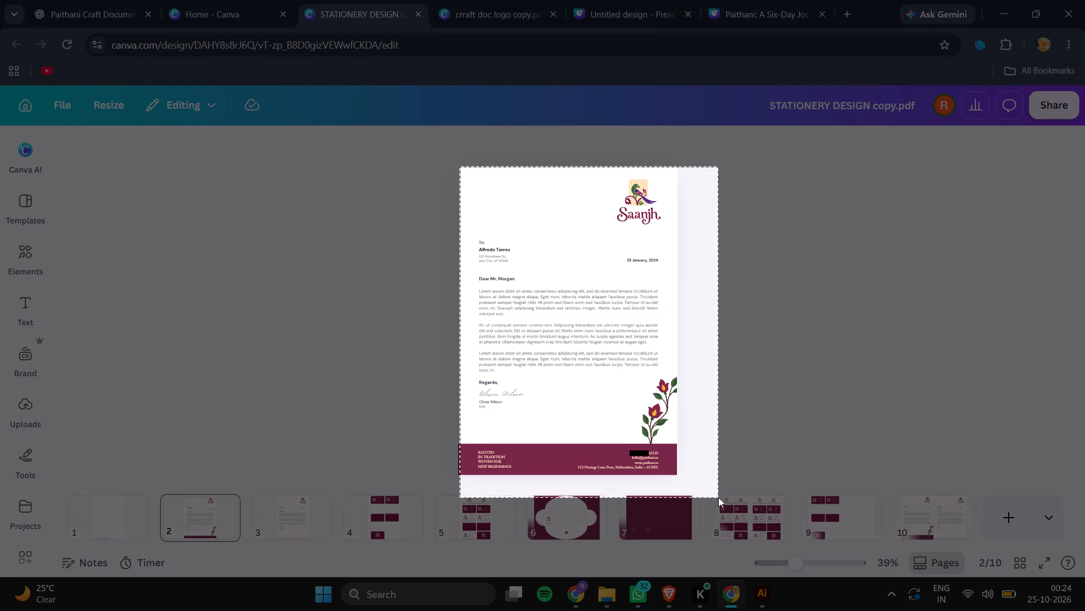
drag(718, 497, 675, 475)
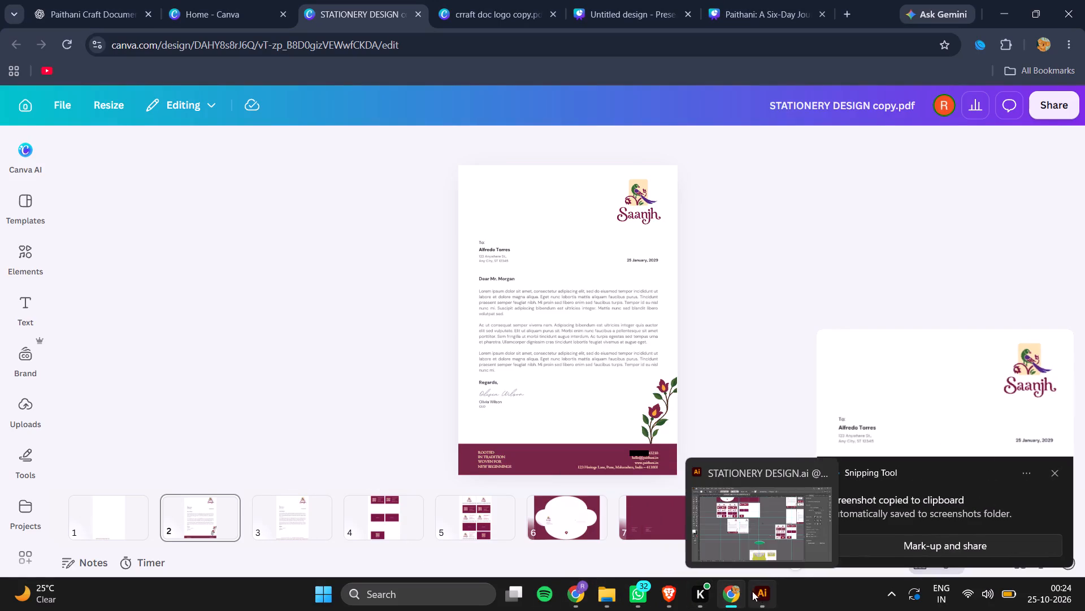
click(471, 6)
key(ctrl+v)
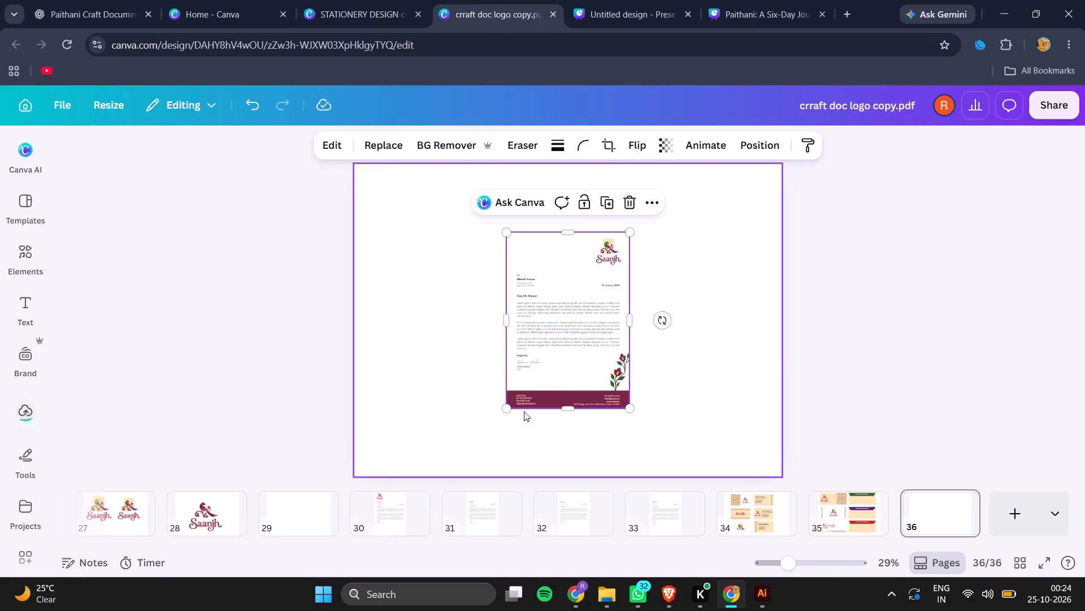
Move the letterhead screenshot to the left side of page 36 and enlarge it proportionally to fill most of the page height.
drag(611, 363, 474, 335)
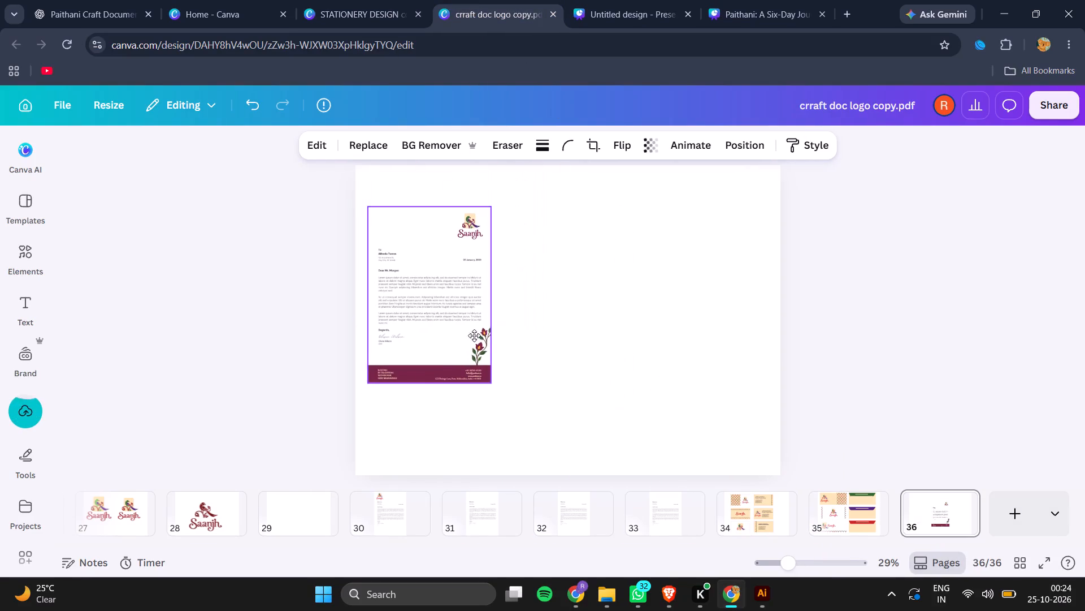
drag(474, 335, 475, 337)
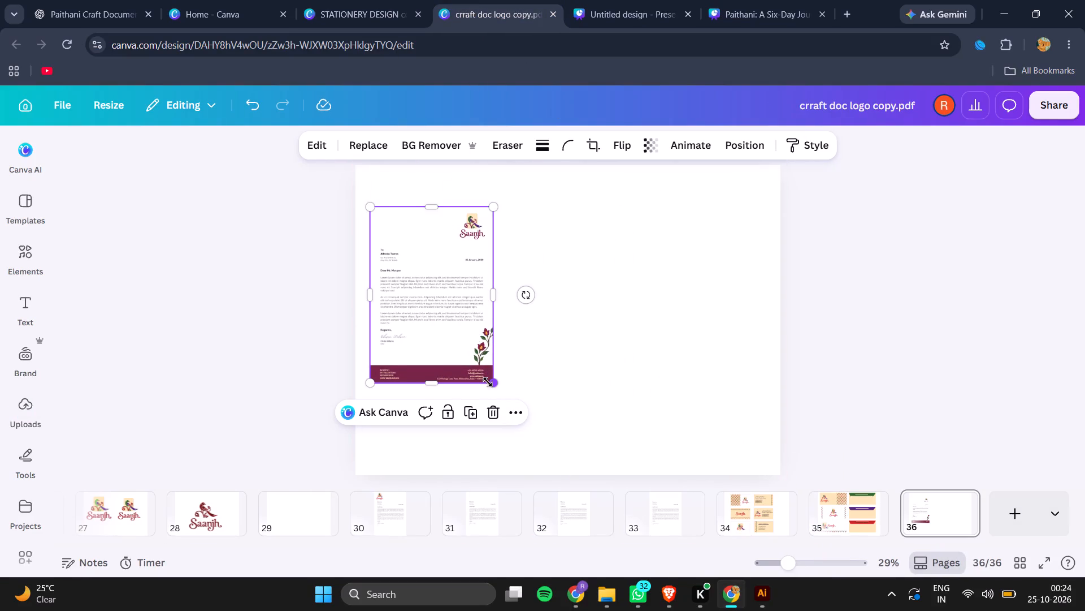
shift+drag(489, 385, 573, 436)
key(ctrl+z)
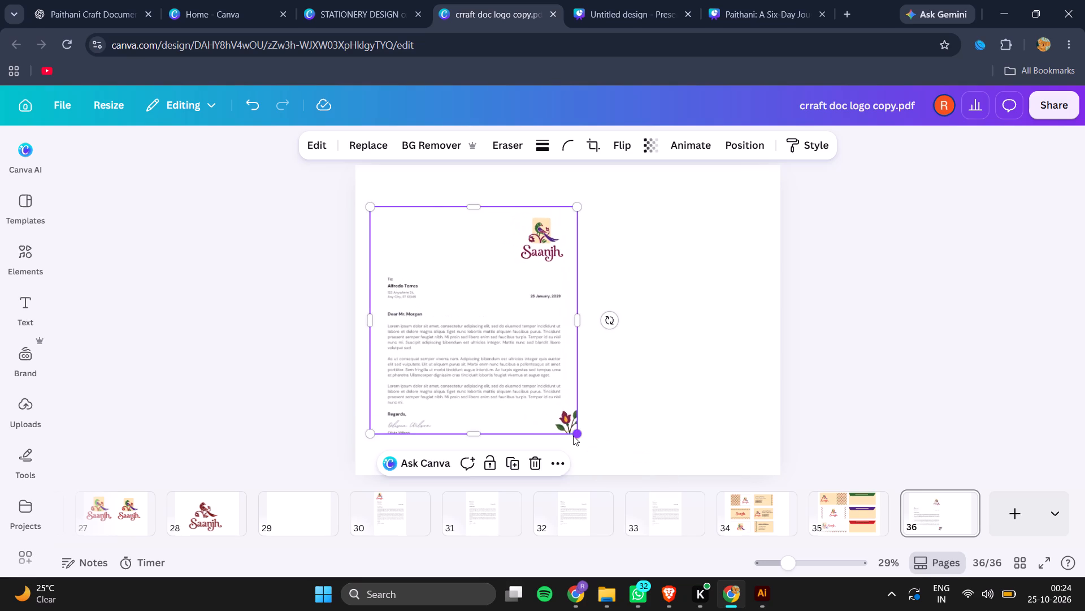
drag(488, 382, 585, 440)
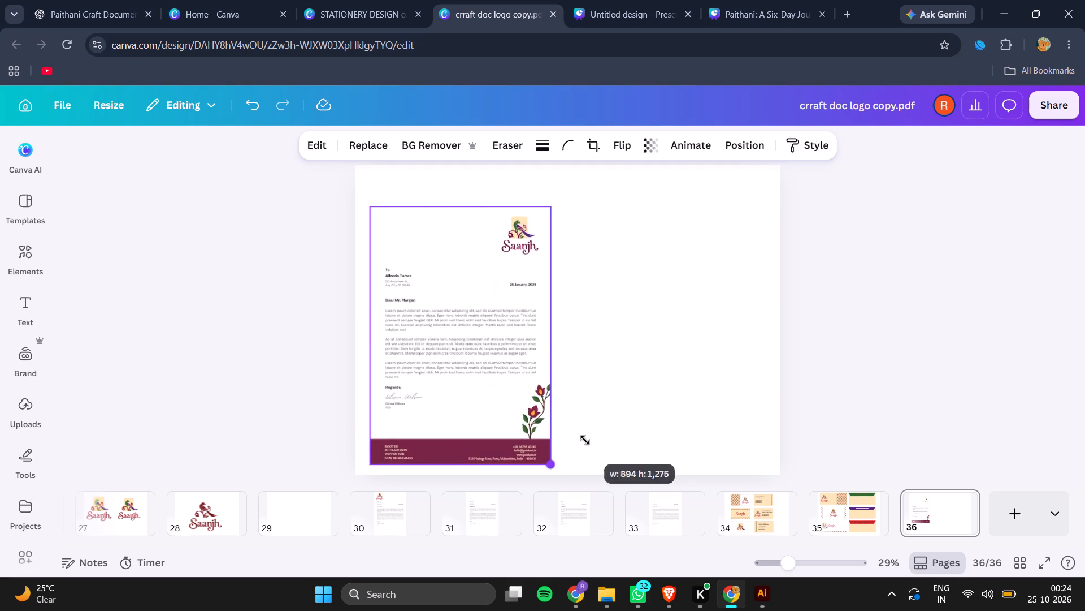
drag(585, 440, 579, 431)
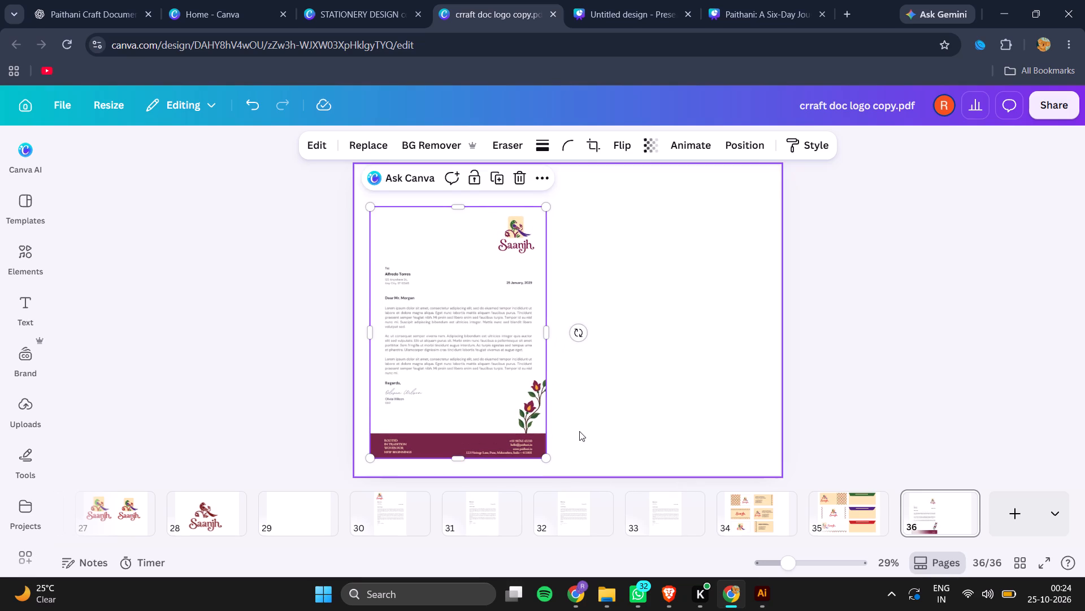
Switch to STATIONERY DESIGN.ai in Illustrator and draw a white-filled rectangle with a 1 pt stroke over the whole red-footer letterhead, including its logo area.
click(763, 595)
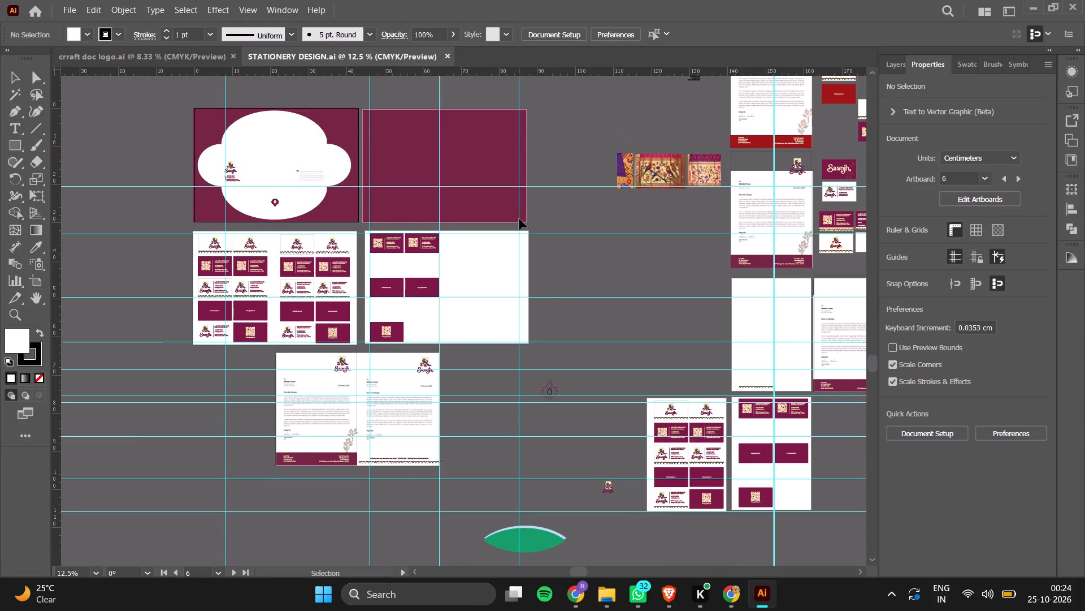
scroll(519, 219, up, 1)
scroll(519, 219, left, 3)
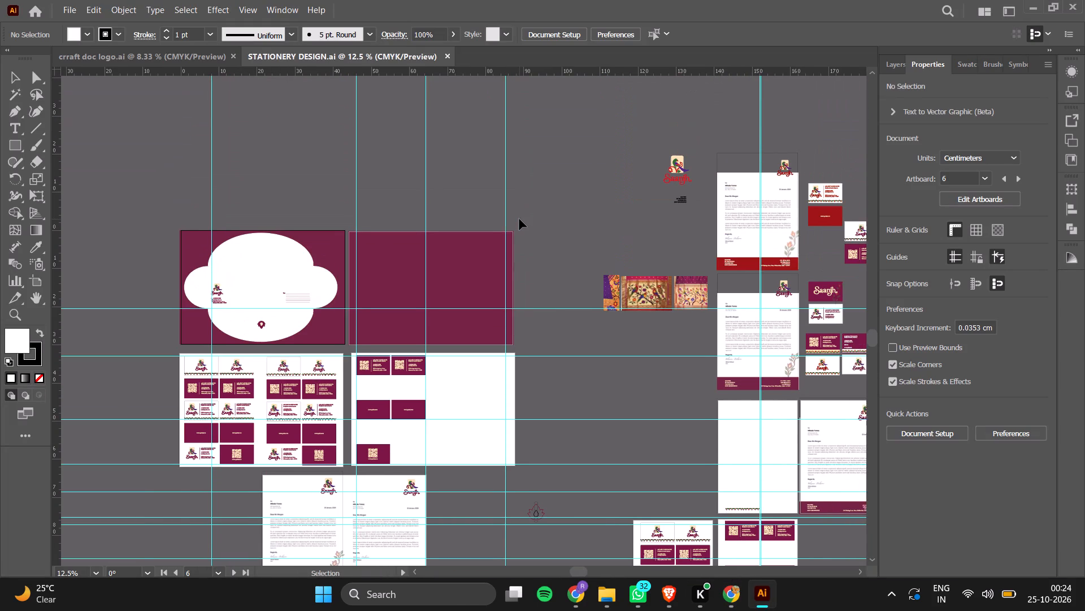
scroll(519, 219, left, 2)
scroll(519, 219, down, 1)
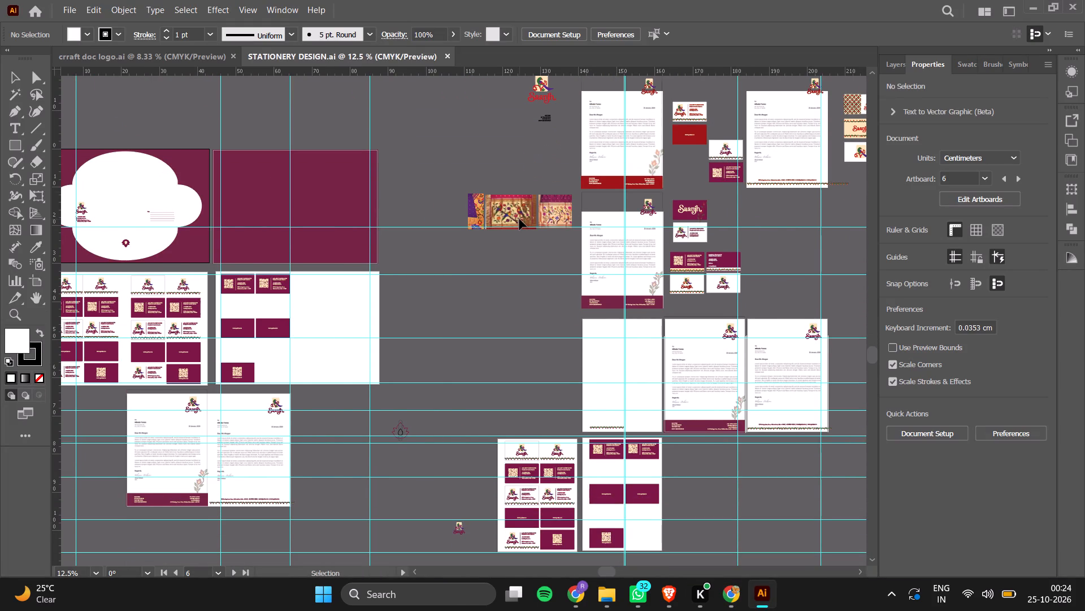
scroll(519, 219, down, 1)
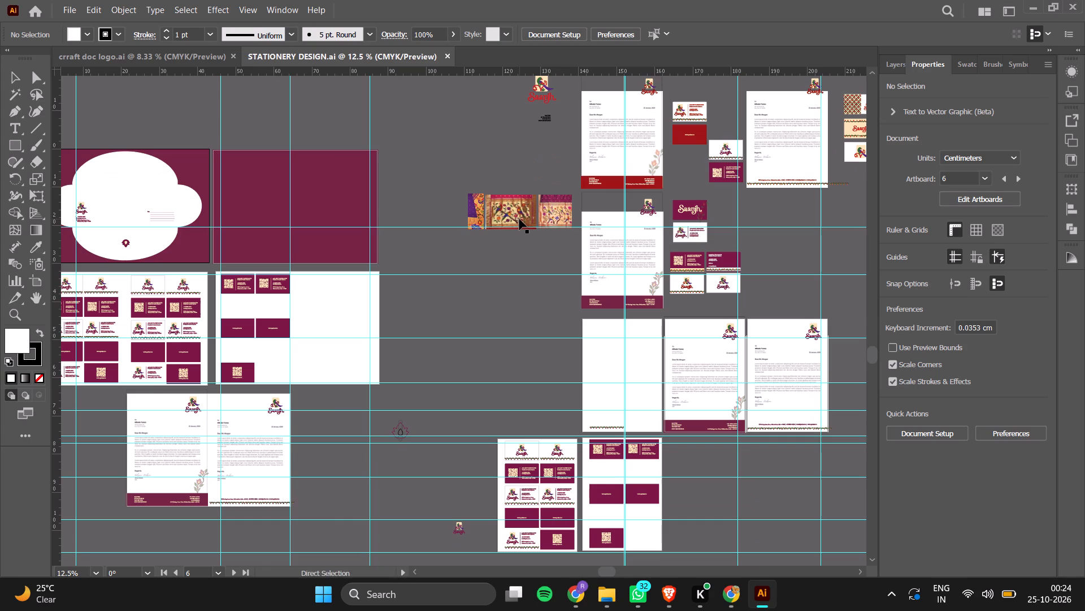
scroll(656, 128, up, 1)
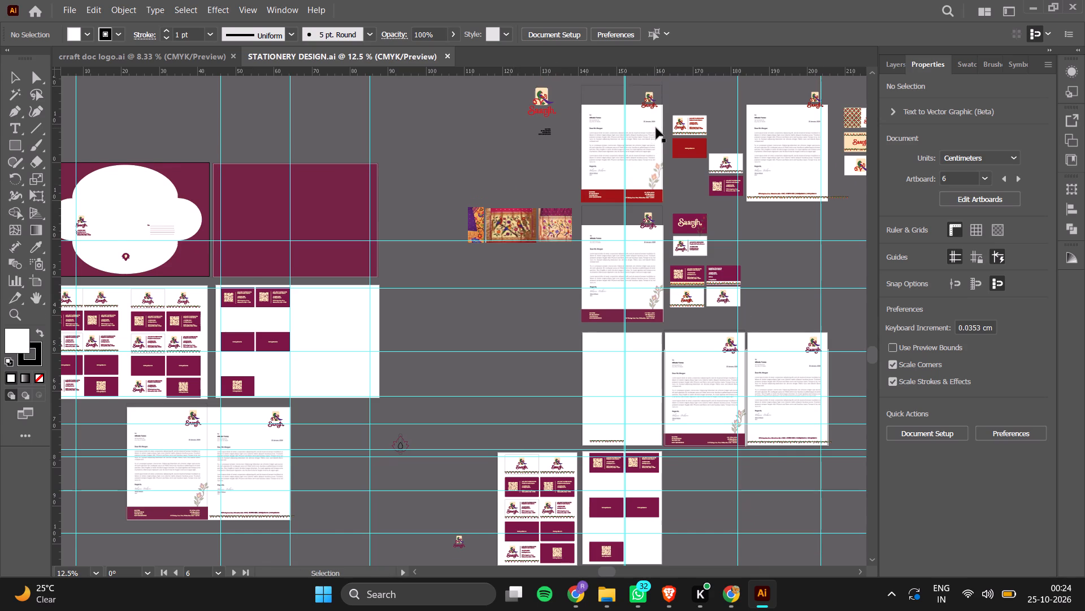
scroll(656, 128, up, 1)
key(ctrl+equal)
key(ctrl+equal)
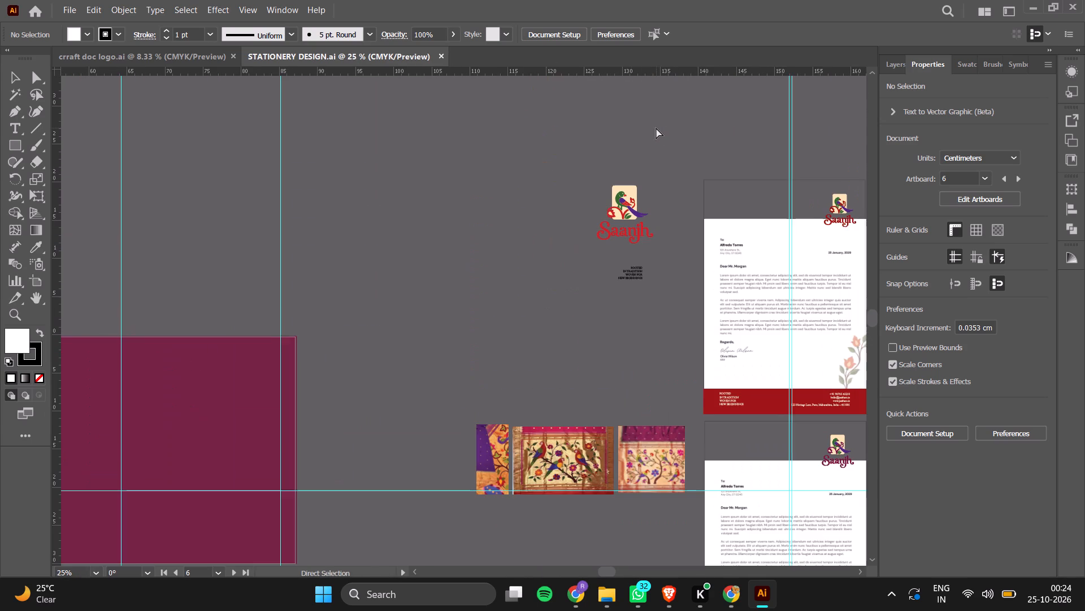
scroll(656, 128, left, 4)
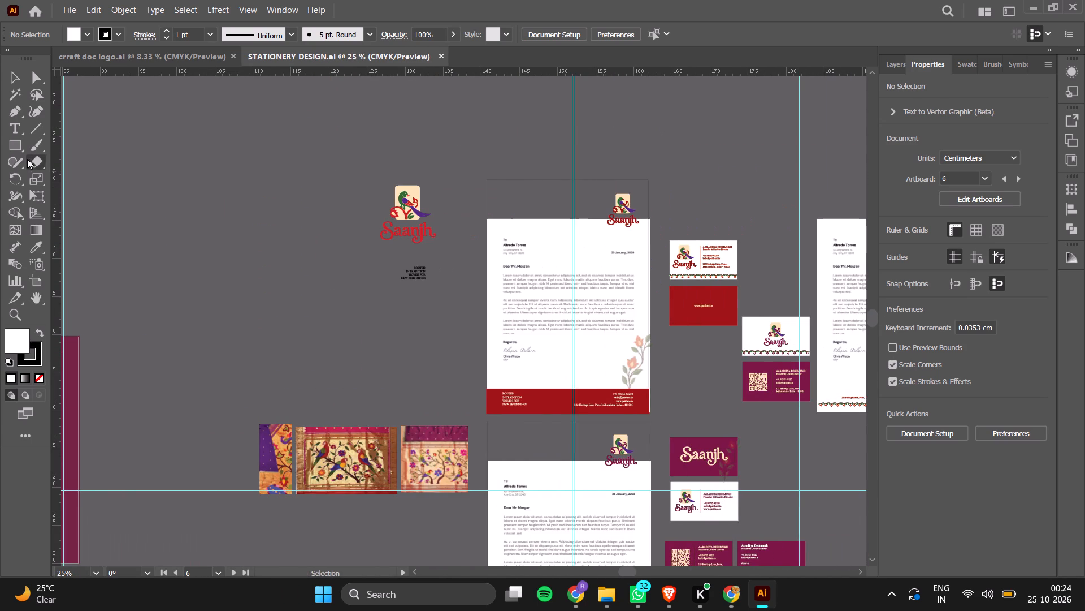
click(14, 150)
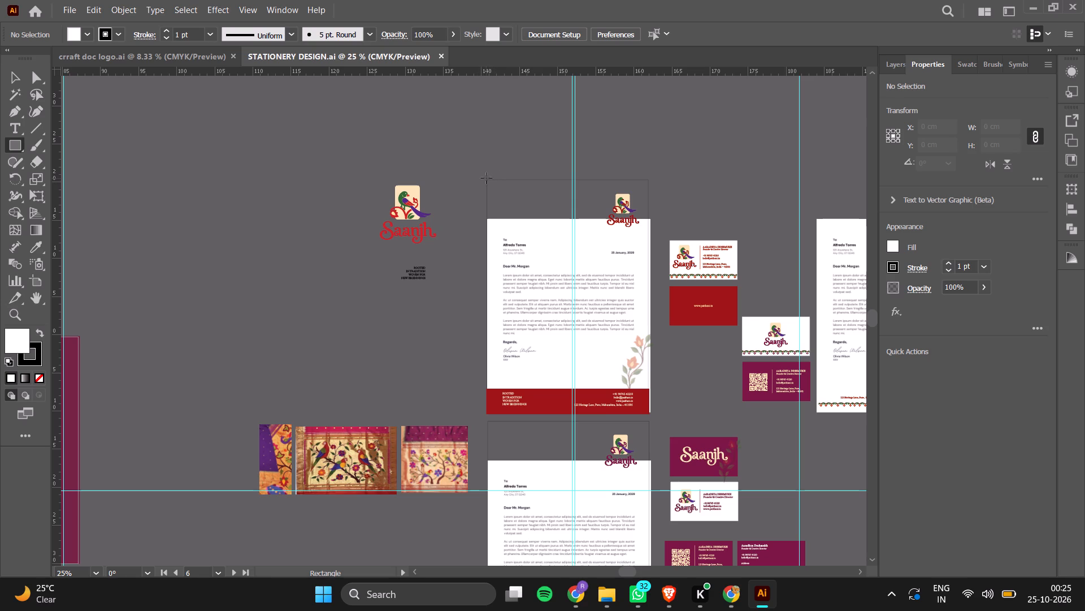
drag(487, 178, 647, 405)
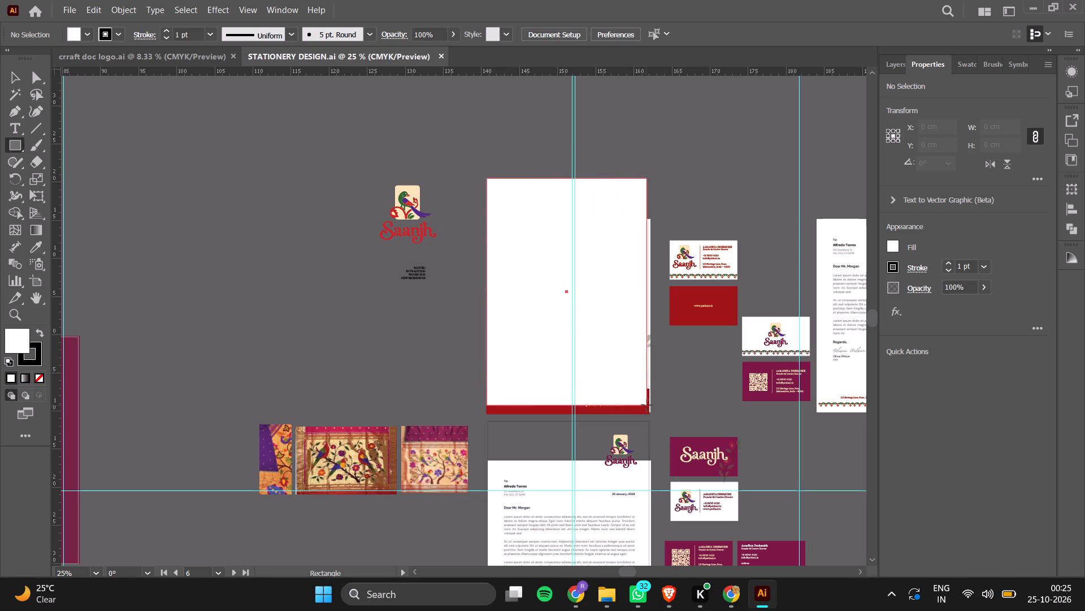
drag(647, 405, 650, 412)
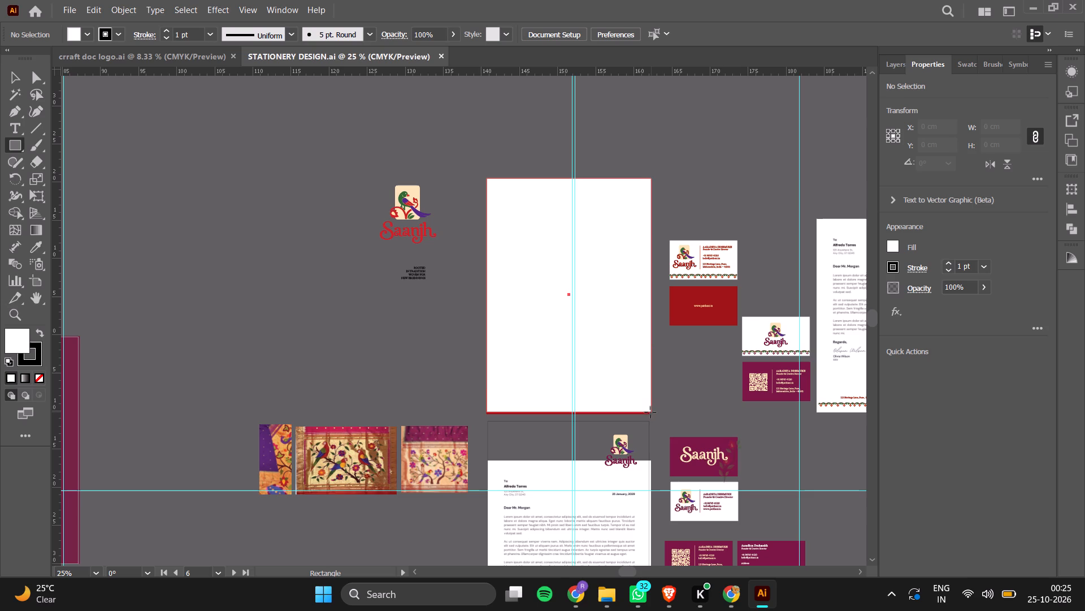
drag(650, 412, 649, 413)
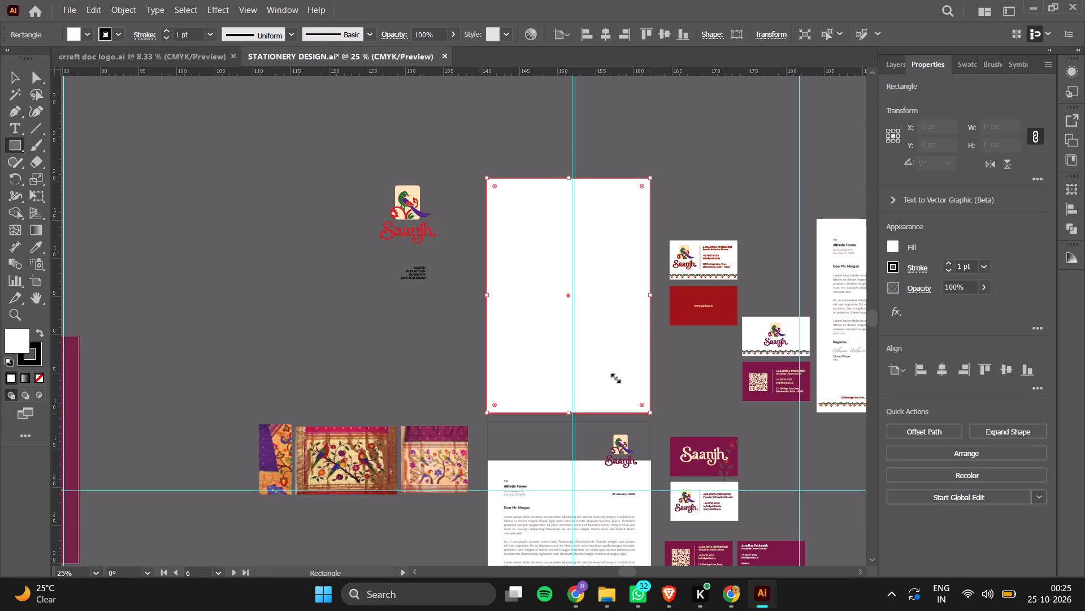
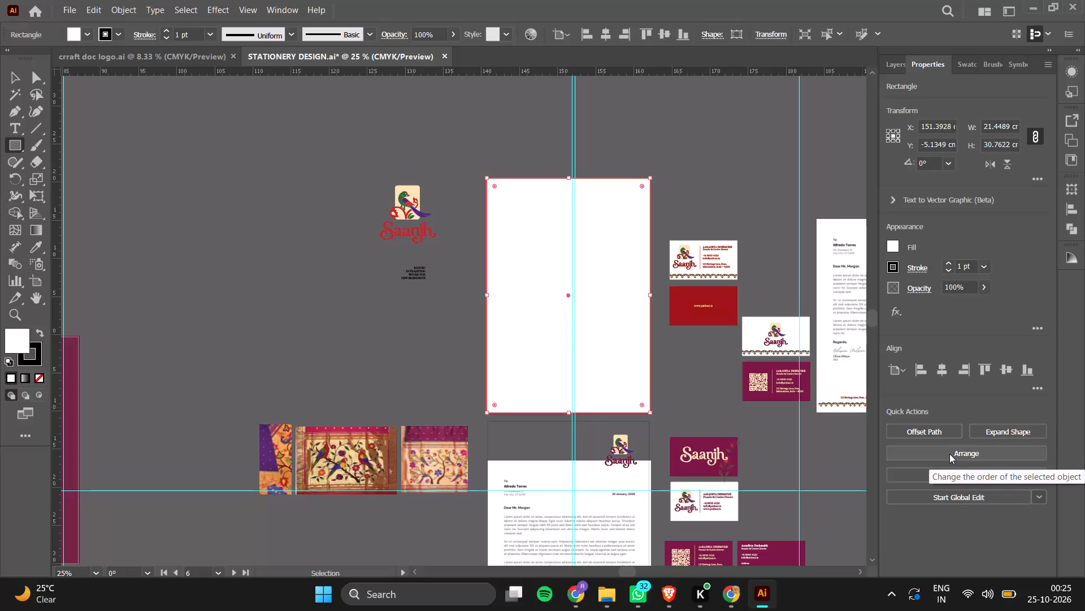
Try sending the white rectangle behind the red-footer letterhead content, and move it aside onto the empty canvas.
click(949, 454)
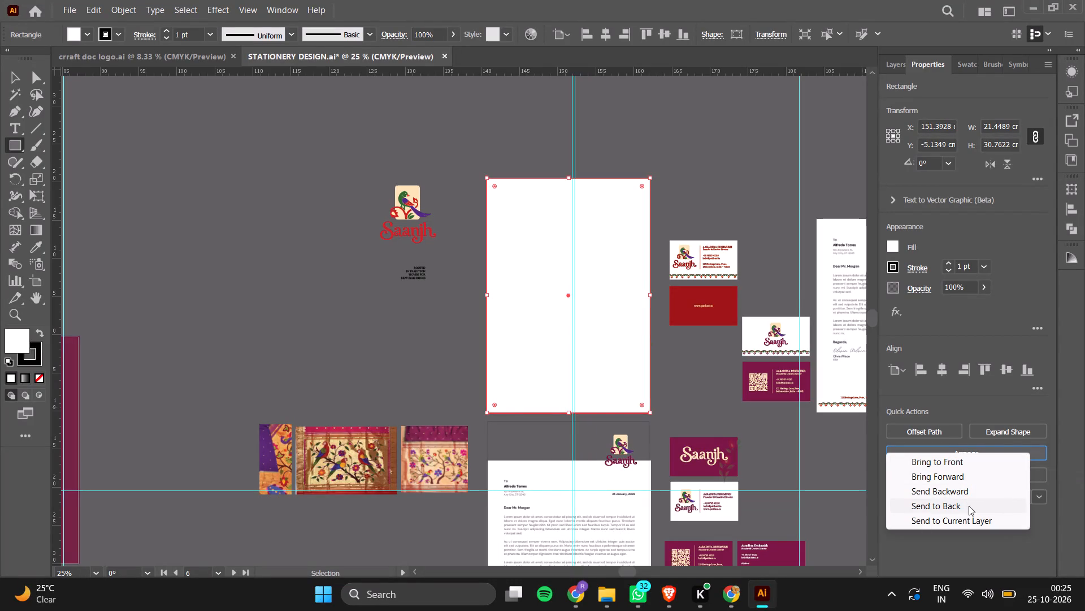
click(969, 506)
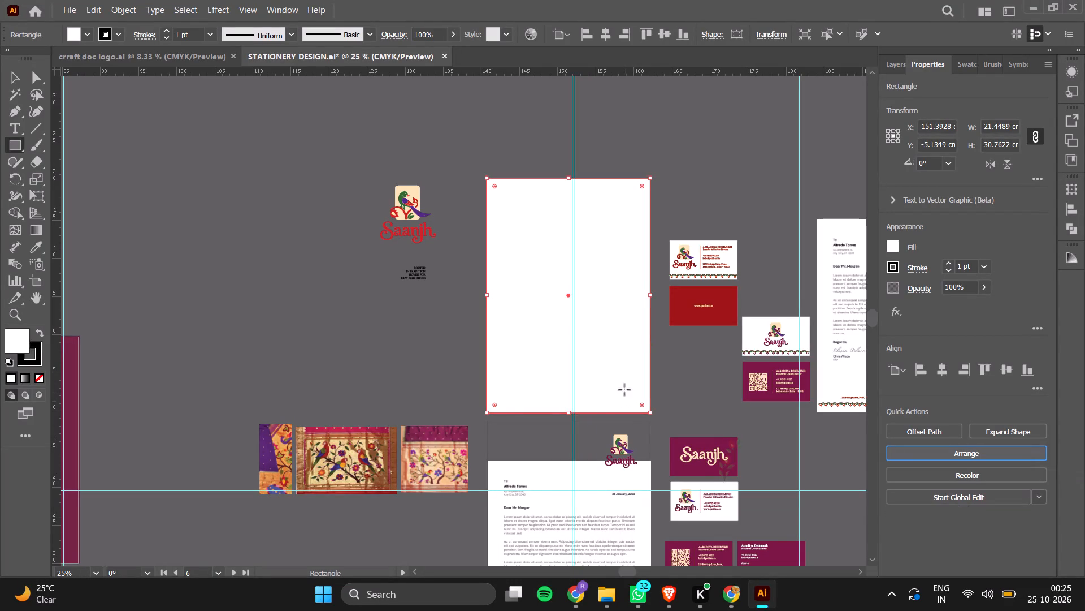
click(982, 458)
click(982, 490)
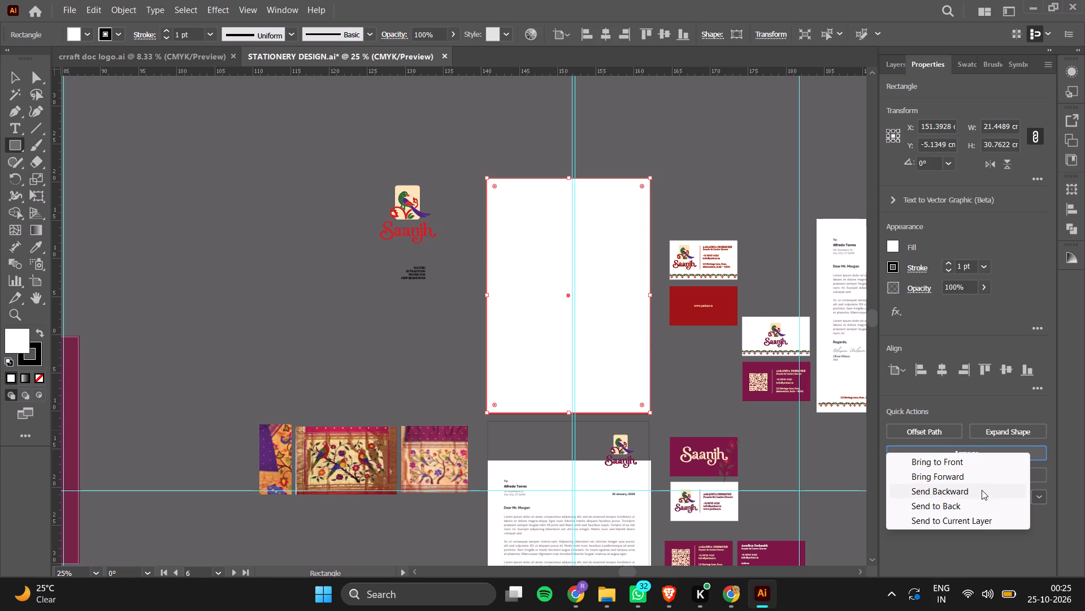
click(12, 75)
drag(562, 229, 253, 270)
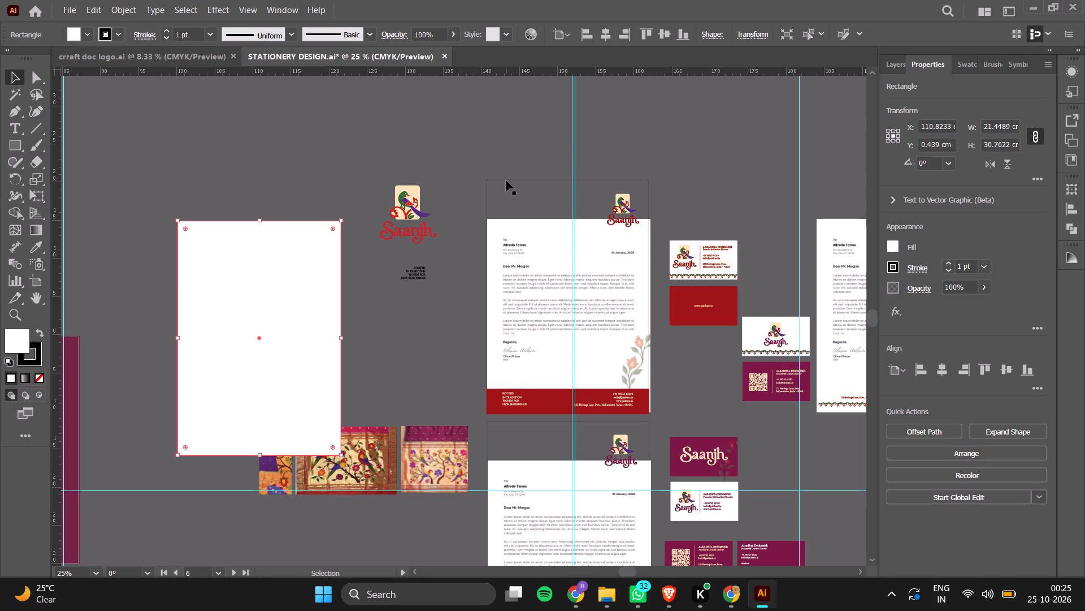
Give the red-footer letterhead's outline frame a white fill and no stroke by sampling the letter page.
click(507, 180)
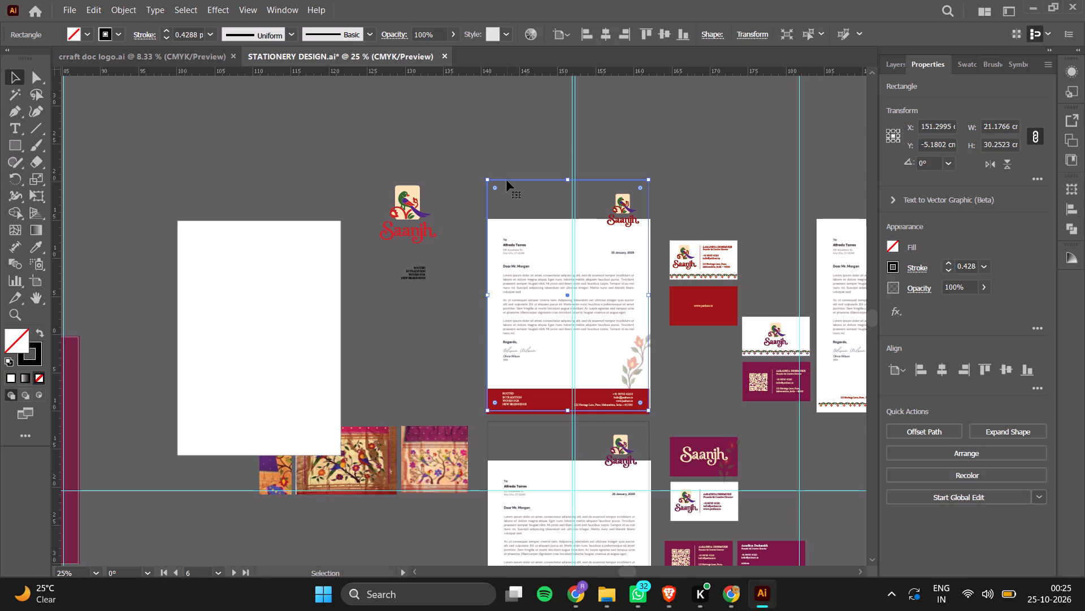
key(i)
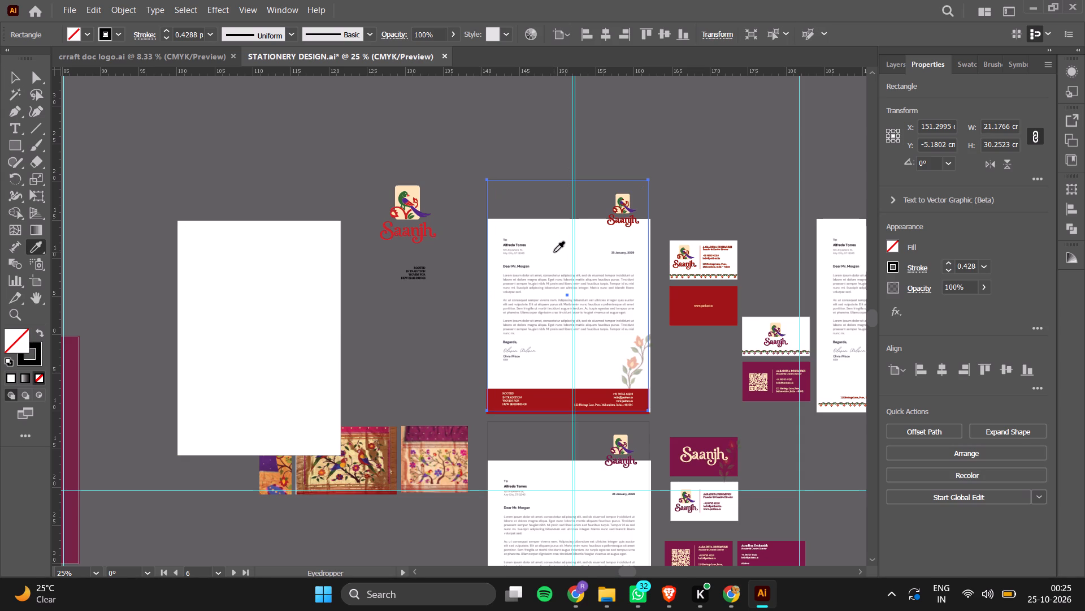
click(552, 252)
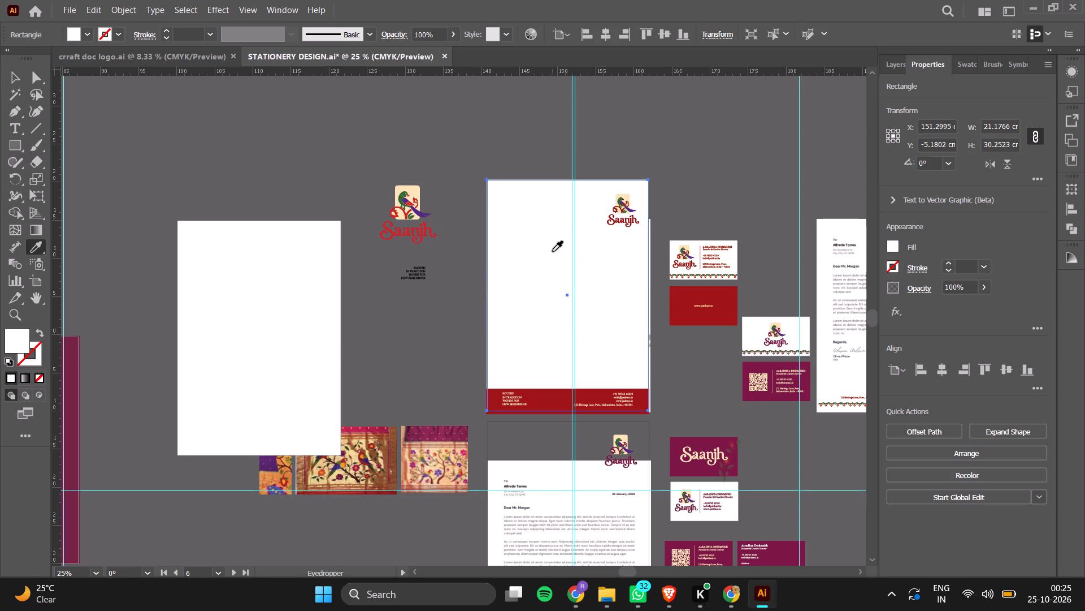
Delete the spare white rectangle lying beside the letterheads.
key(v)
click(276, 326)
key(BackSpace)
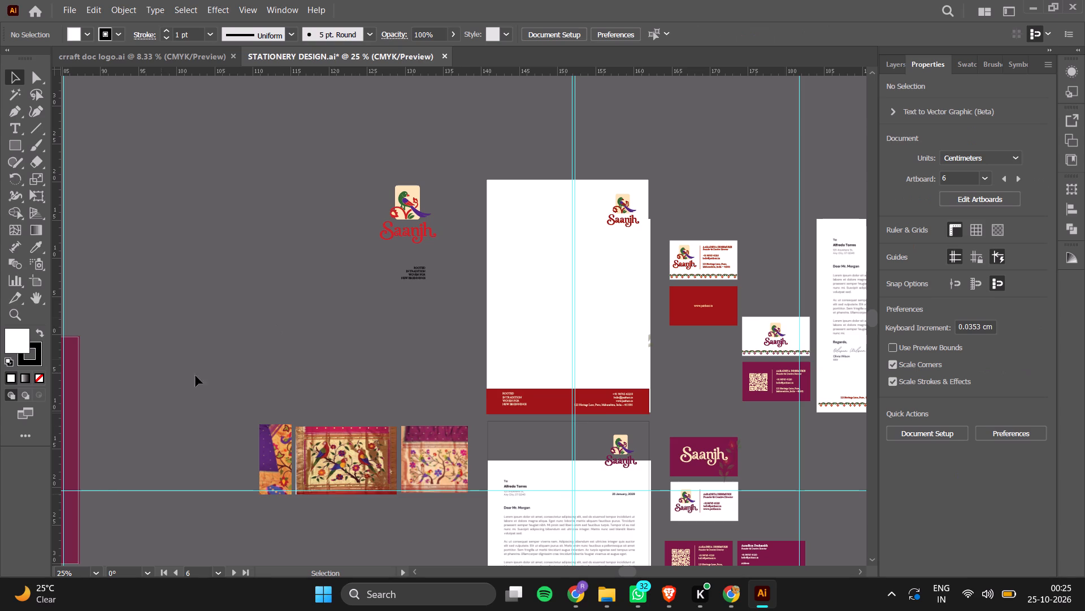
Send the red-footer letterhead's white-filled frame backward behind the letter text and floral artwork.
click(556, 287)
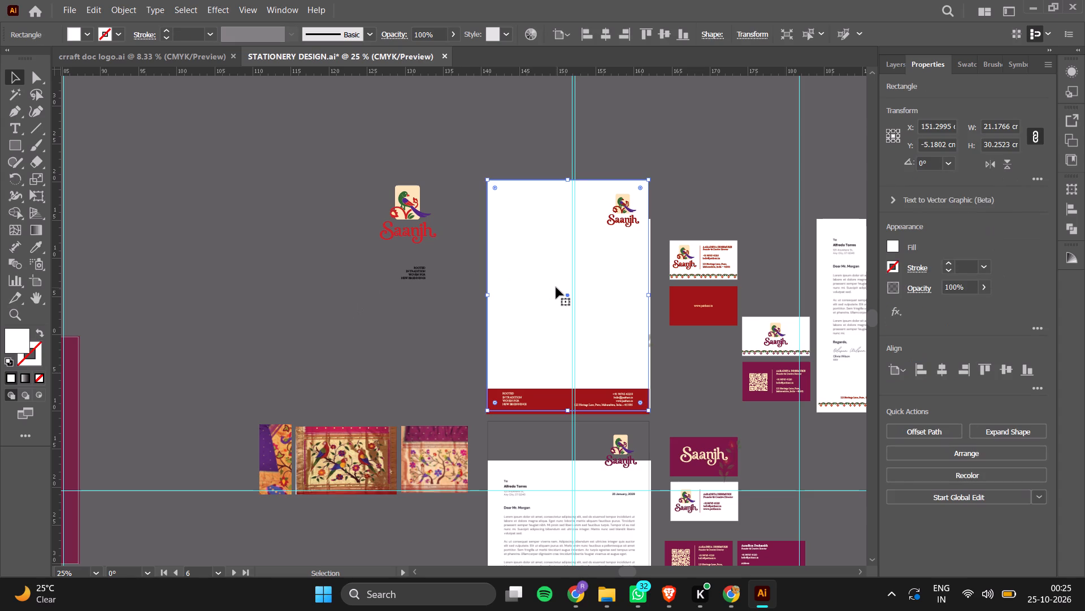
key(ctrl+bracketleft)
key(ctrl+bracketleft)
key(ctrl+bracketleft)
key(ctrl+bracketleft)
key(ctrl+bracketleft)
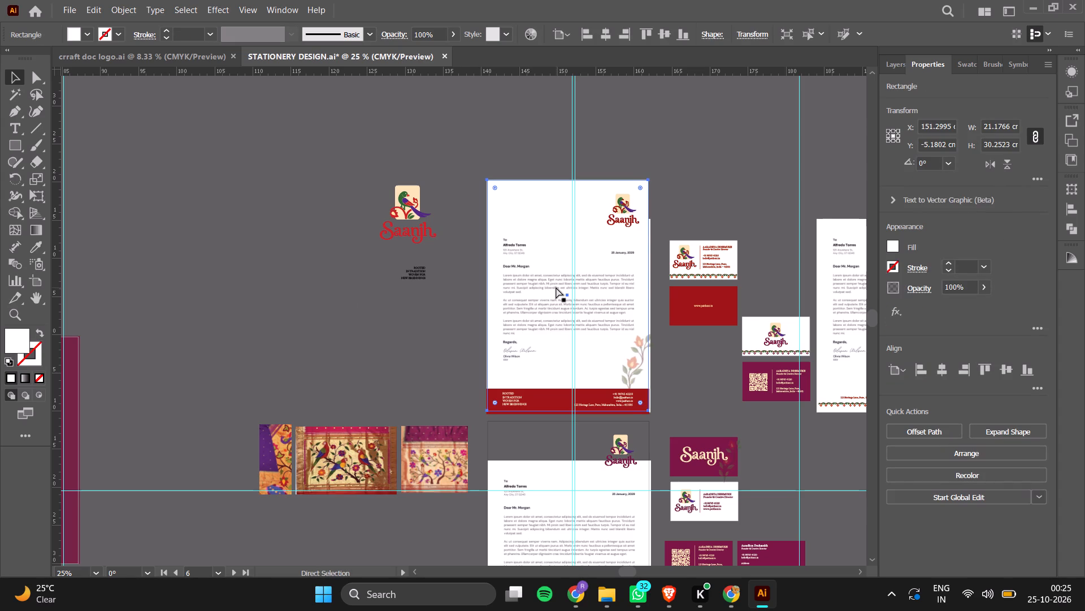
click(670, 344)
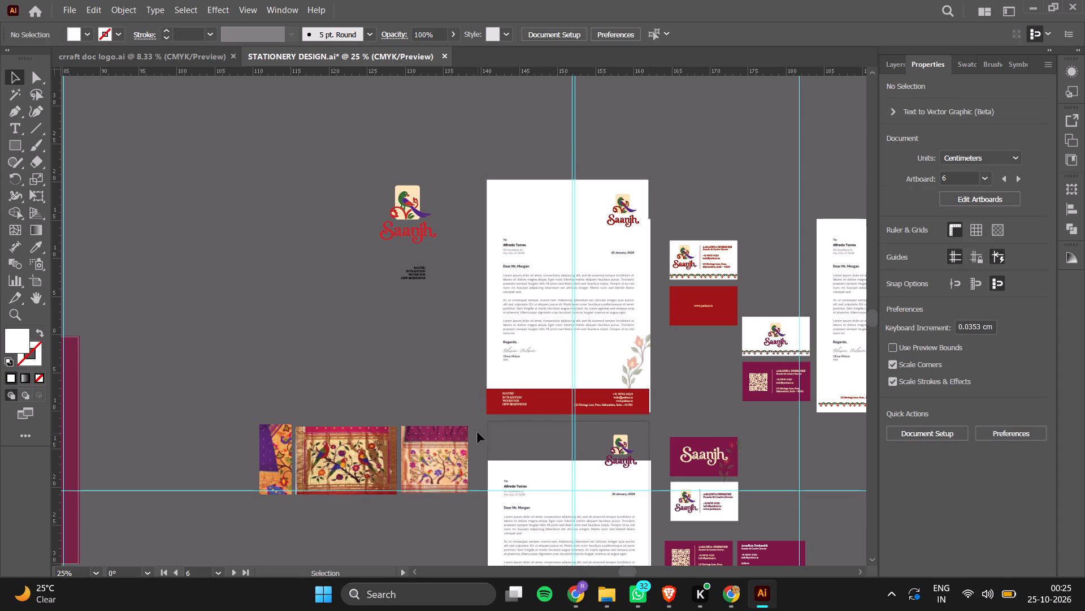
Fill the purple-footer letterhead's outline frame white with no stroke, and send it backward behind the letter text and floral artwork.
drag(477, 430, 507, 445)
key(i)
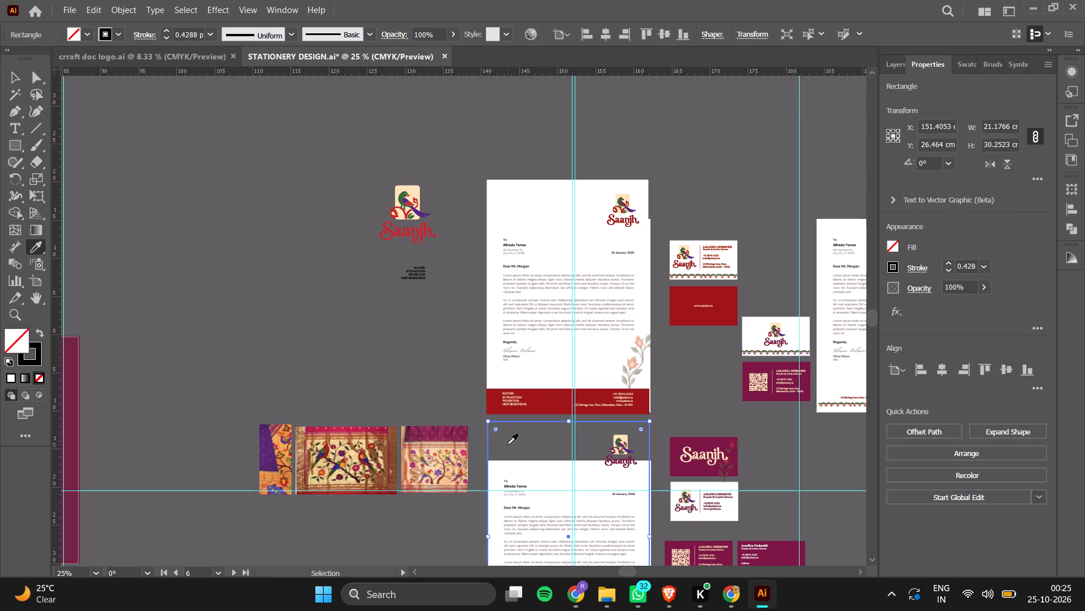
click(566, 357)
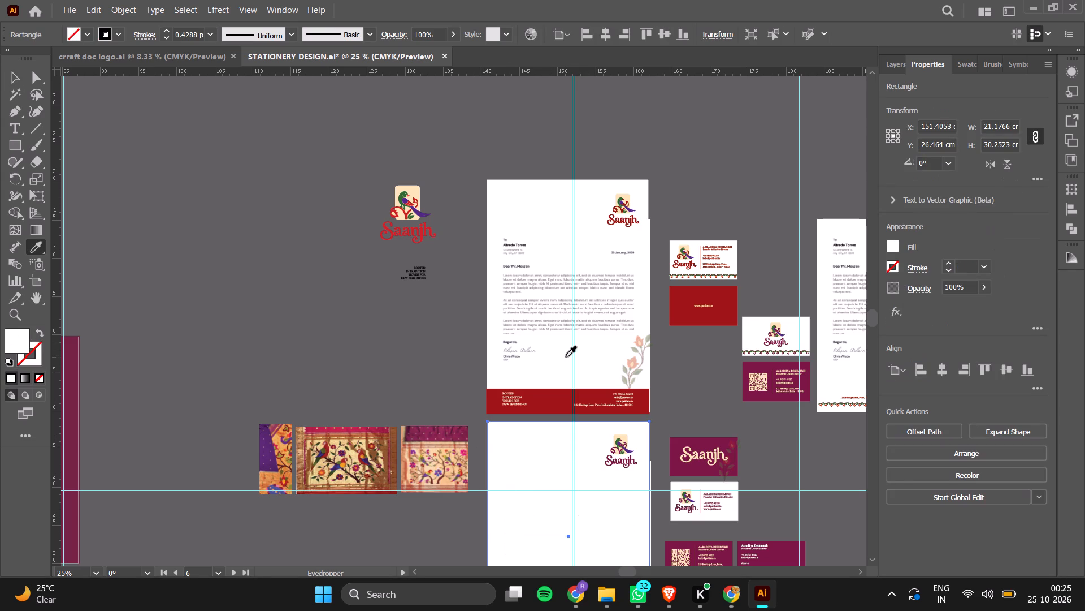
key(v)
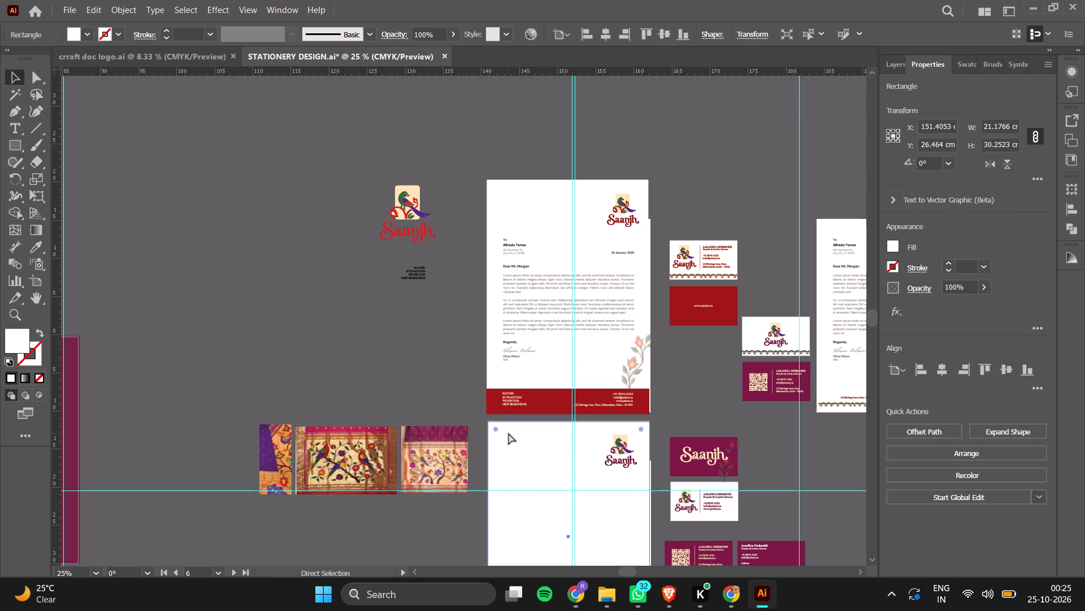
key(ctrl+bracketleft)
key(ctrl+bracketleft)
key(ctrl+bracketleft)
key(ctrl+bracketleft)
key(ctrl+bracketleft)
Duplicate the purple-footer letterhead's white frame beside it, behind the purple and white business cards.
scroll(509, 433, down, 2)
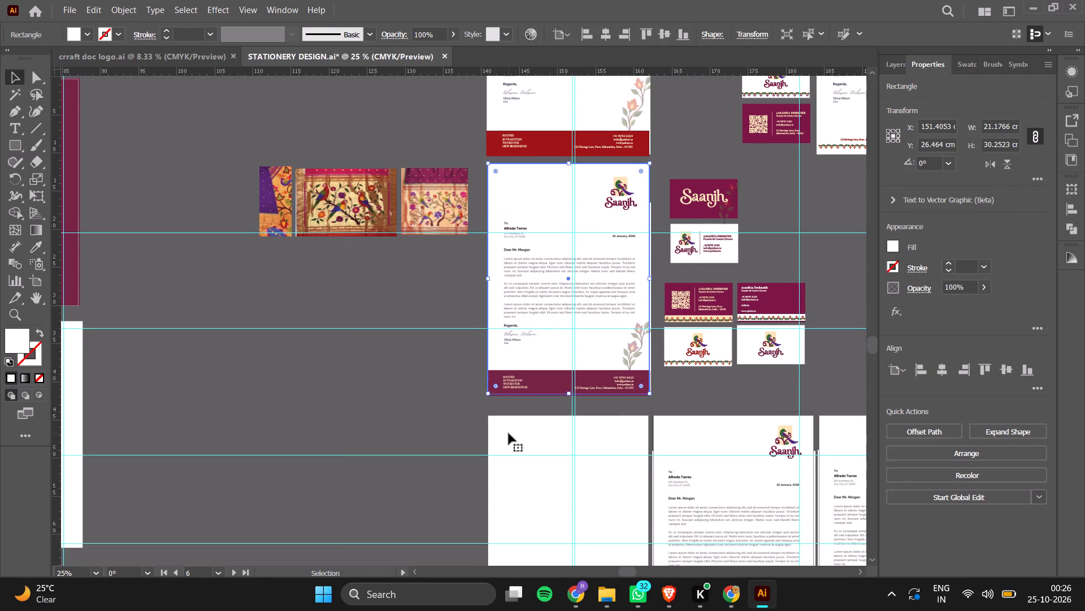
scroll(509, 433, down, 1)
scroll(509, 433, up, 1)
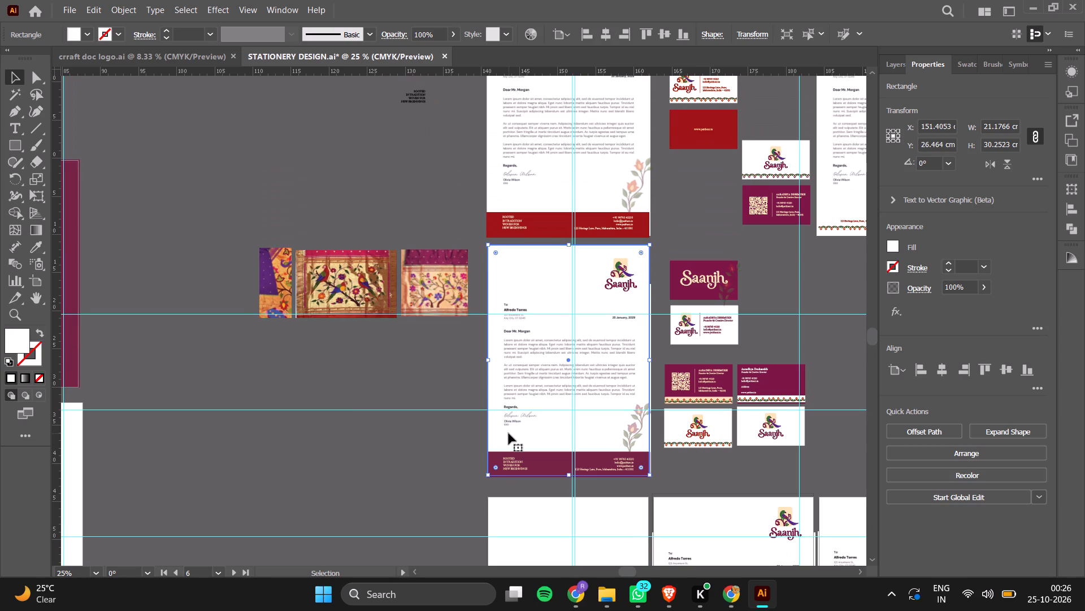
scroll(509, 433, left, 2)
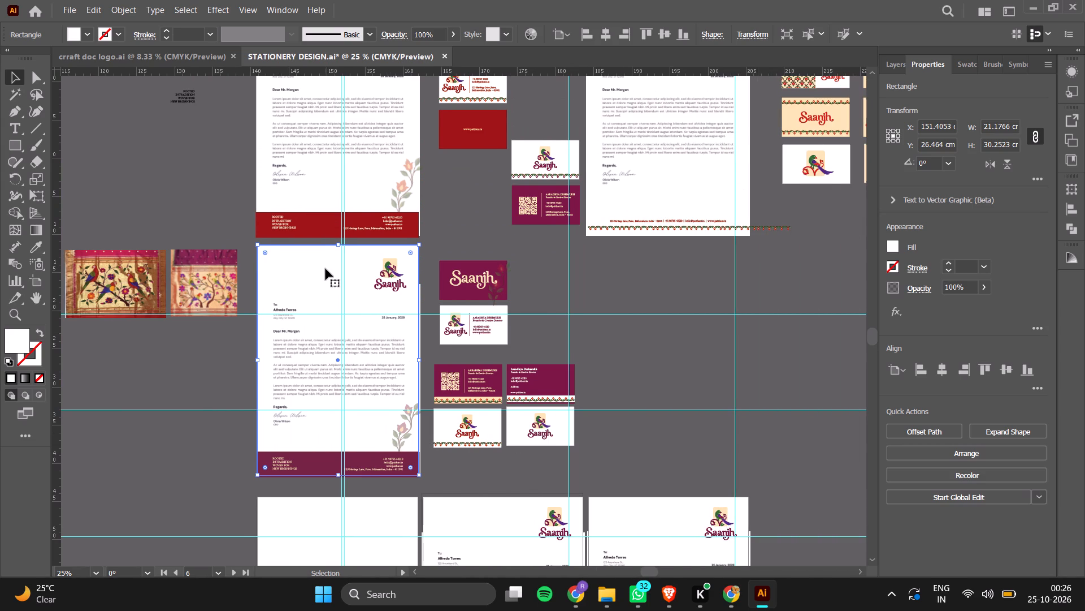
alt+drag(325, 269, 494, 272)
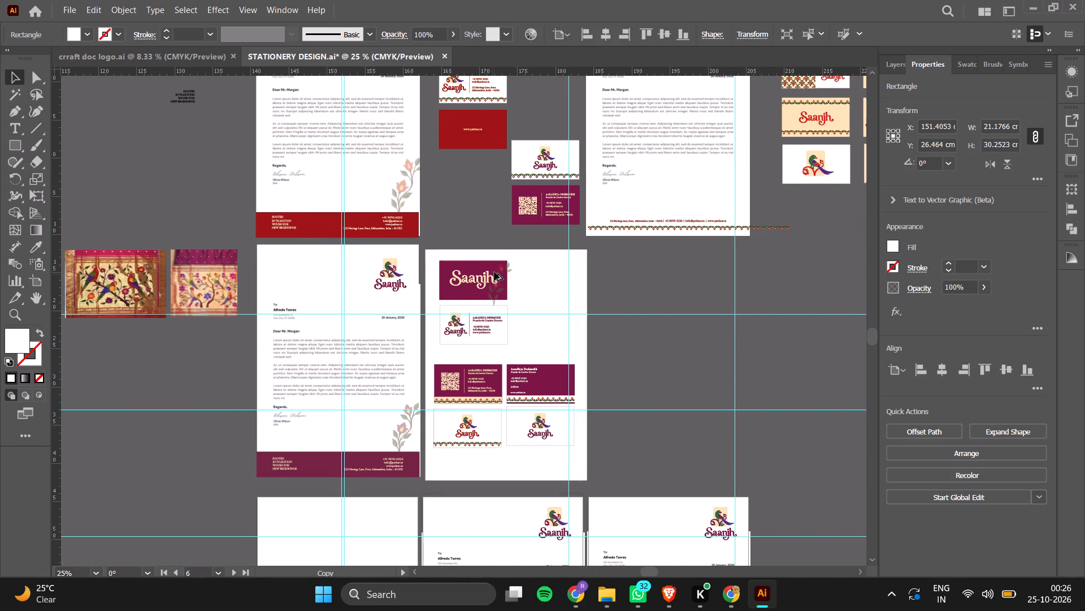
alt+drag(494, 272, 496, 273)
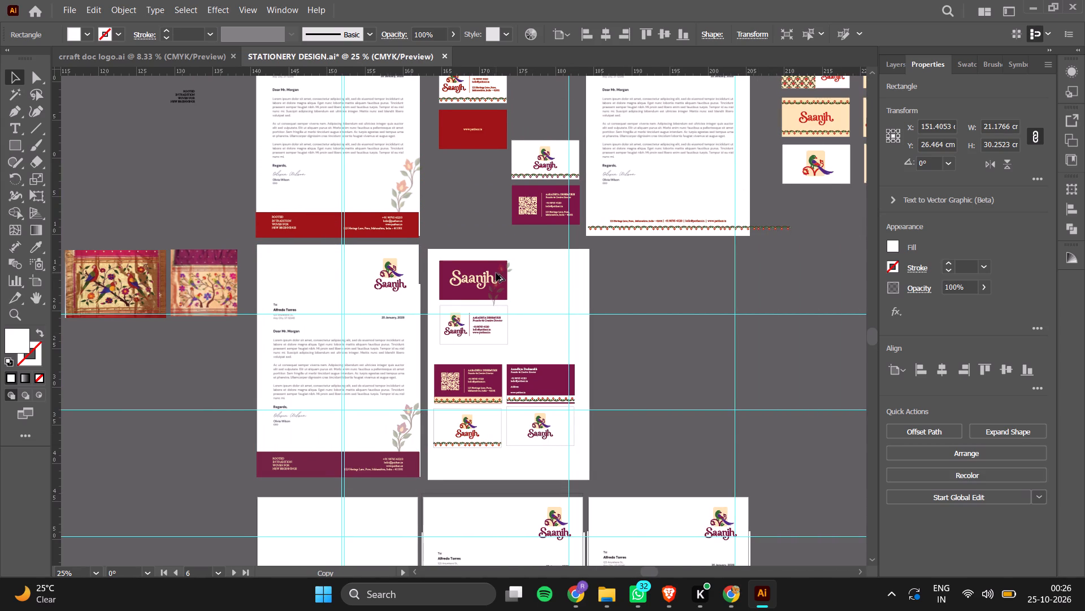
alt+drag(496, 273, 496, 270)
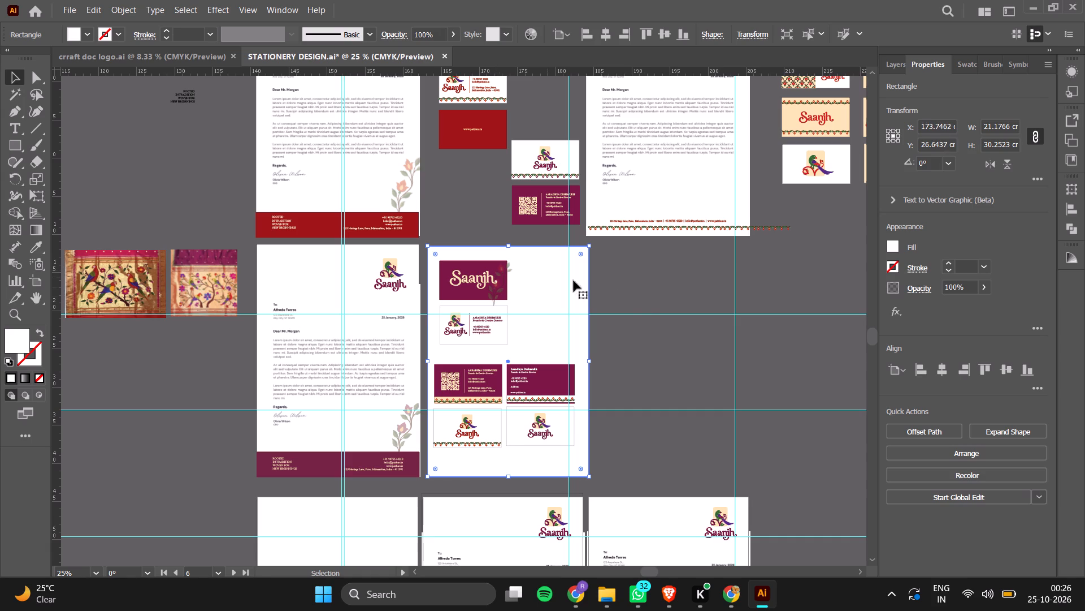
Duplicate the red-footer letterhead's white frame beside it, behind the business cards next to that letterhead.
scroll(585, 253, up, 1)
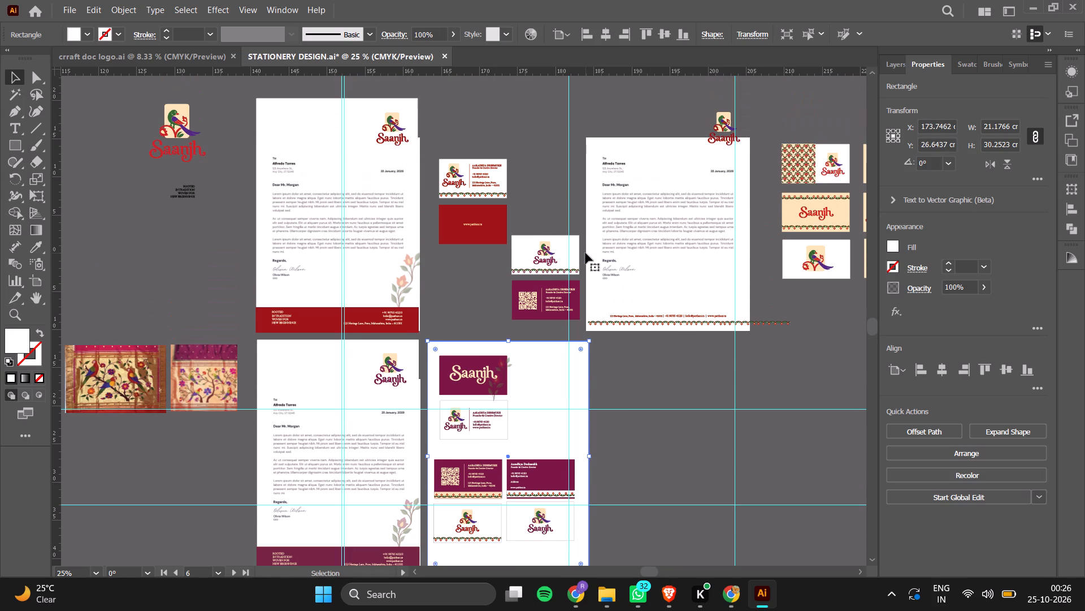
click(321, 118)
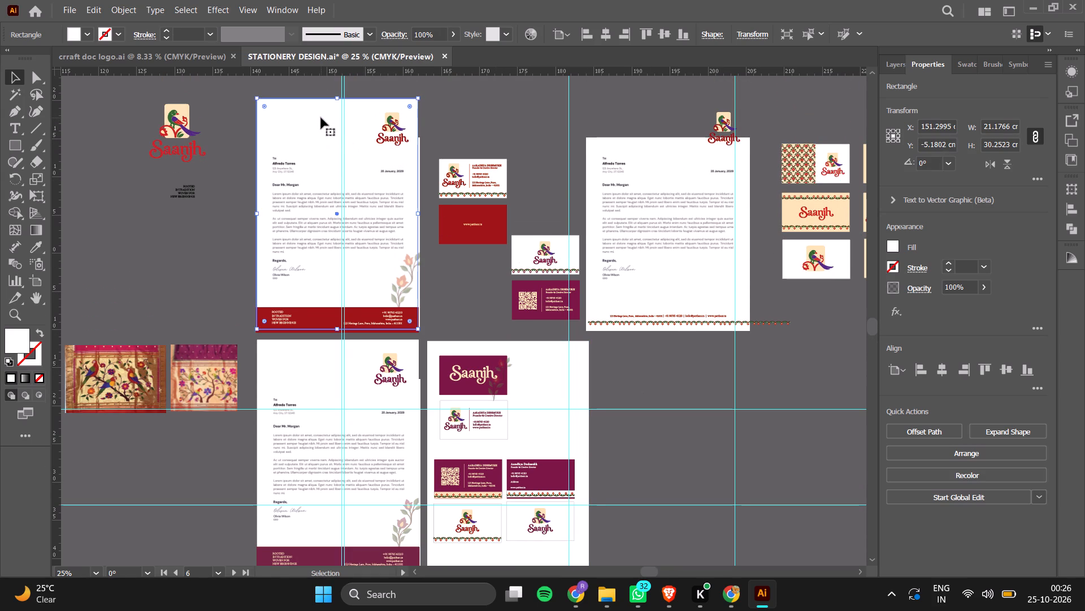
alt+drag(321, 118, 484, 118)
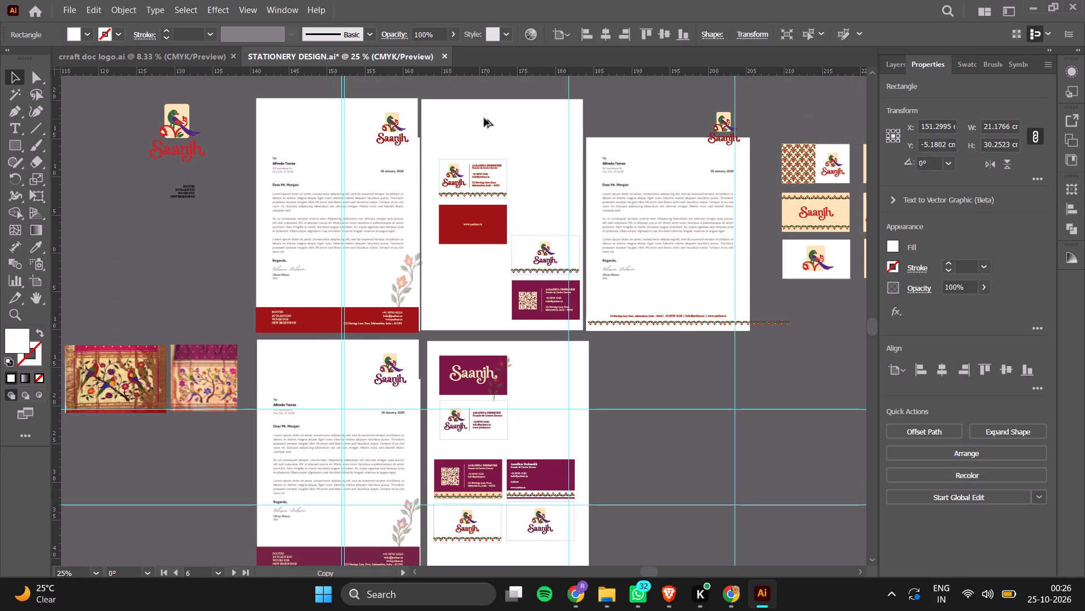
alt+drag(484, 118, 486, 119)
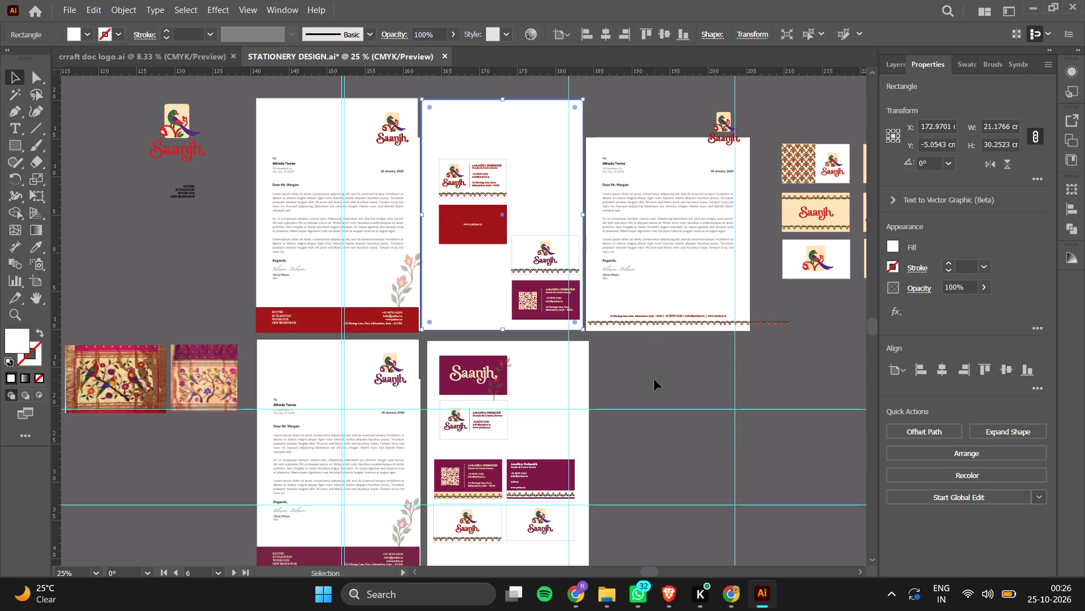
Move the duplicated white page upward out of the way, and delete the white logo card and purple QR-code card beneath it.
click(548, 255)
click(548, 255)
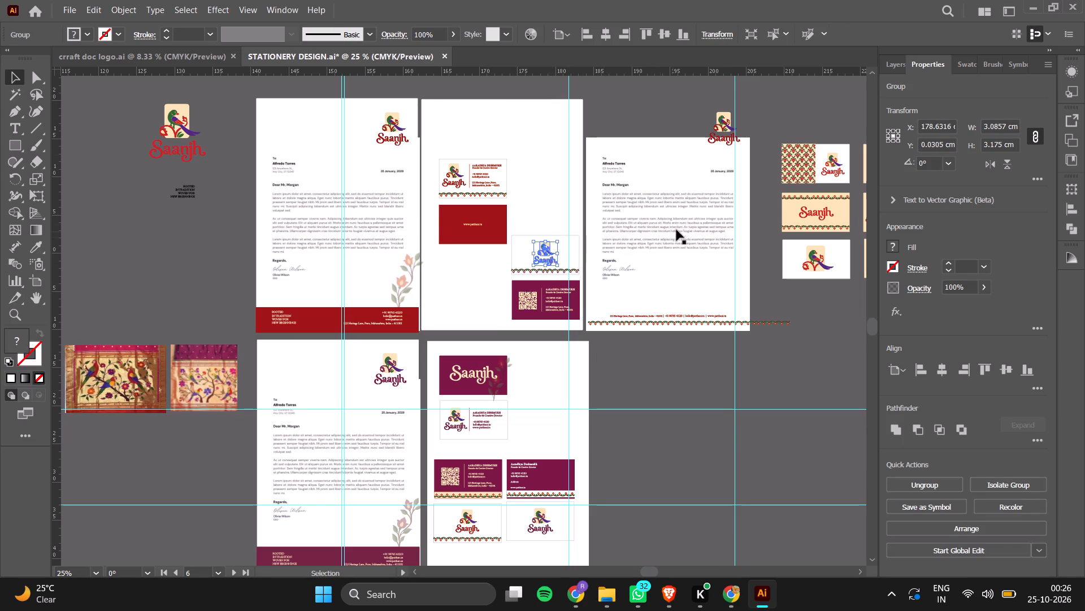
drag(555, 330, 558, 178)
drag(476, 248, 487, 260)
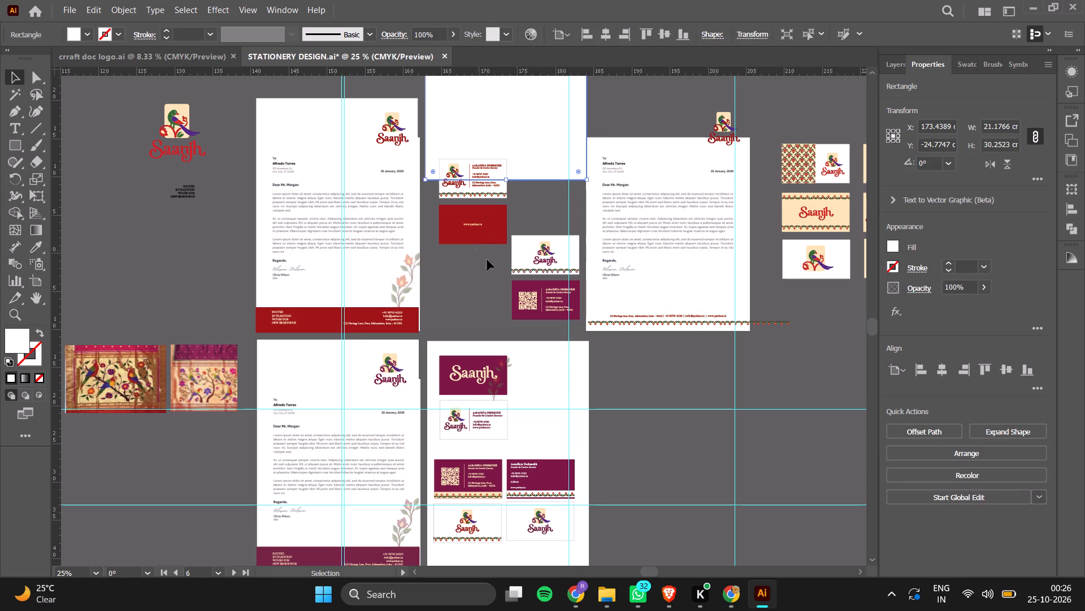
drag(487, 260, 559, 313)
key(BackSpace)
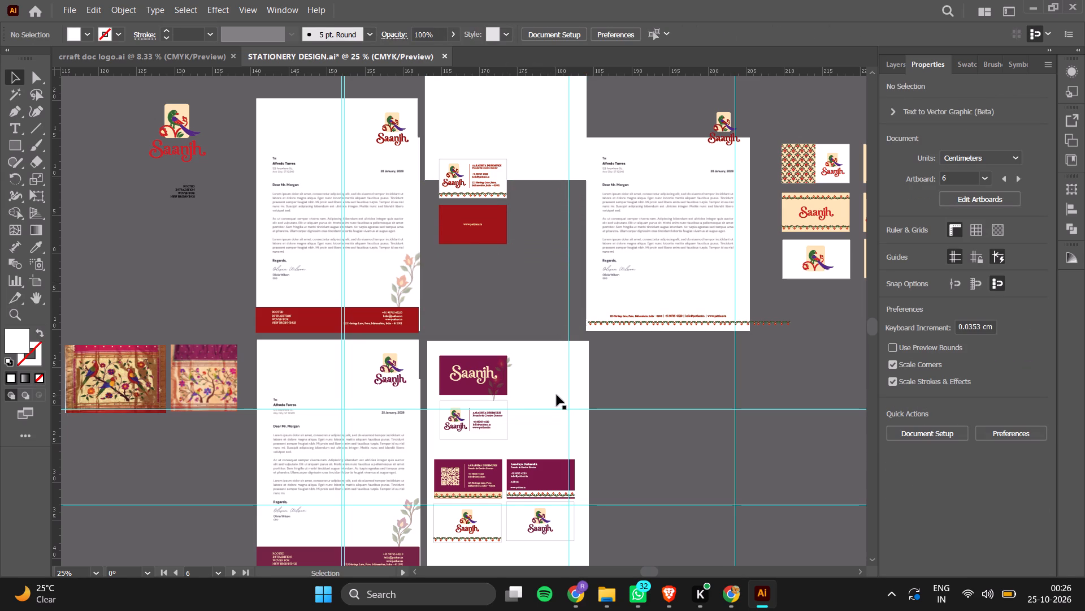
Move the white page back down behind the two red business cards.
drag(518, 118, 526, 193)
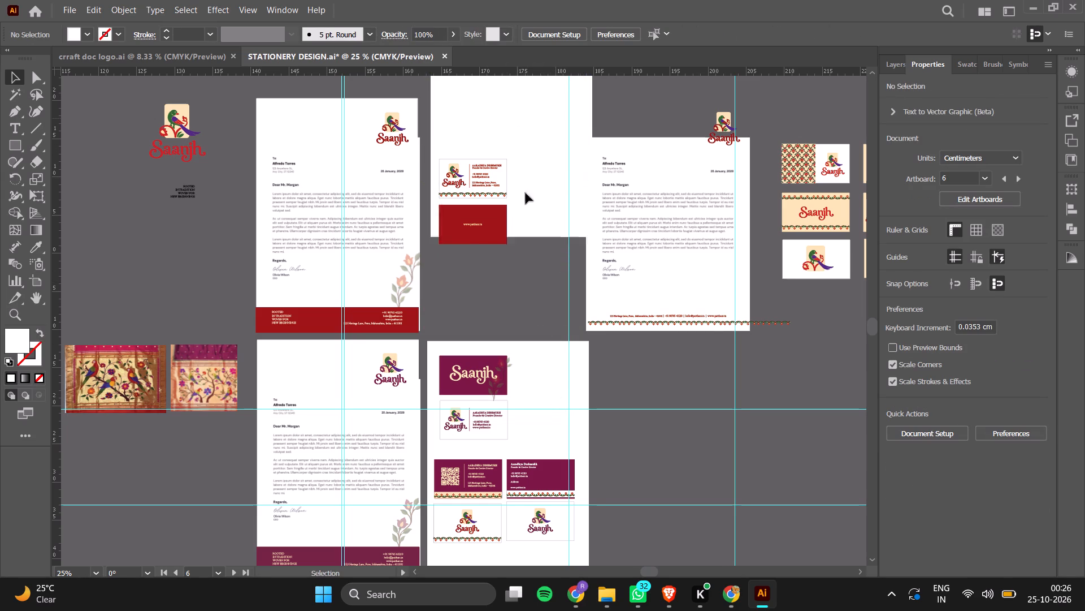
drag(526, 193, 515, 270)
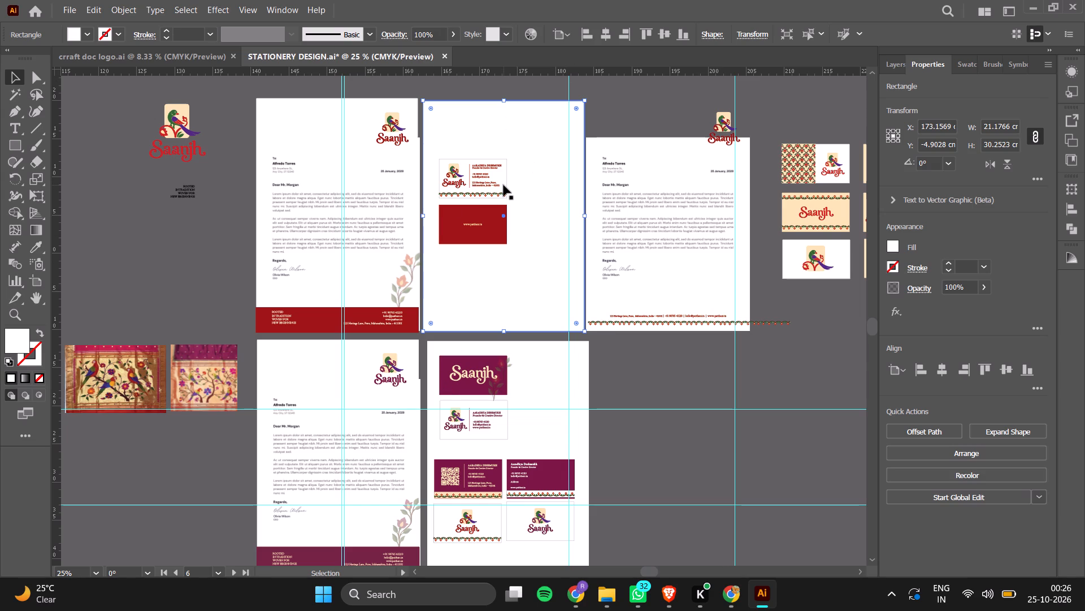
Move the white page up onto the empty canvas above the two red business cards.
drag(542, 240, 525, 57)
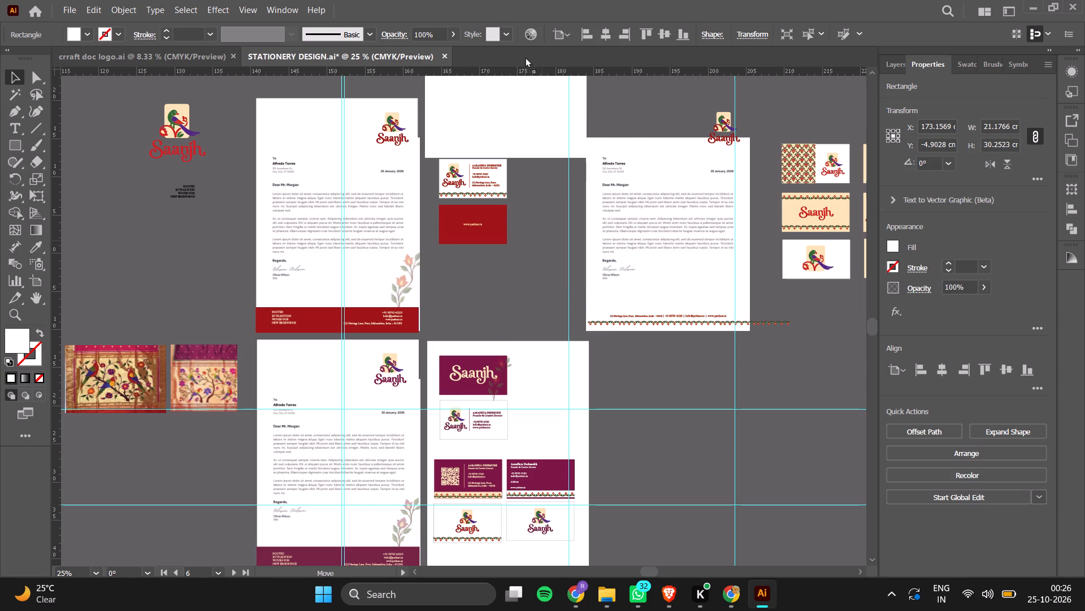
drag(525, 57, 521, 61)
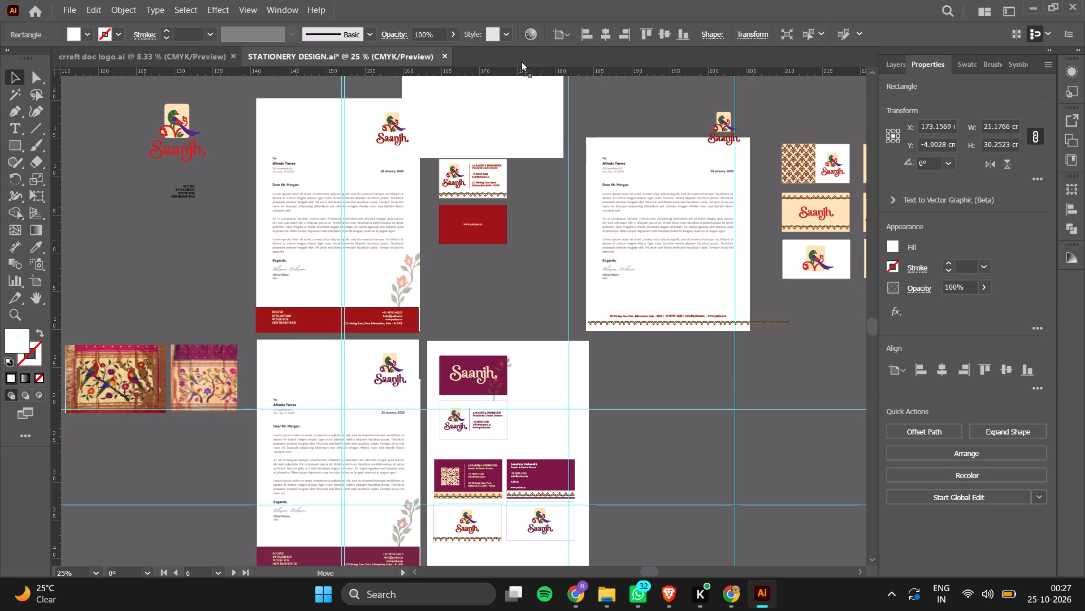
drag(521, 61, 521, 62)
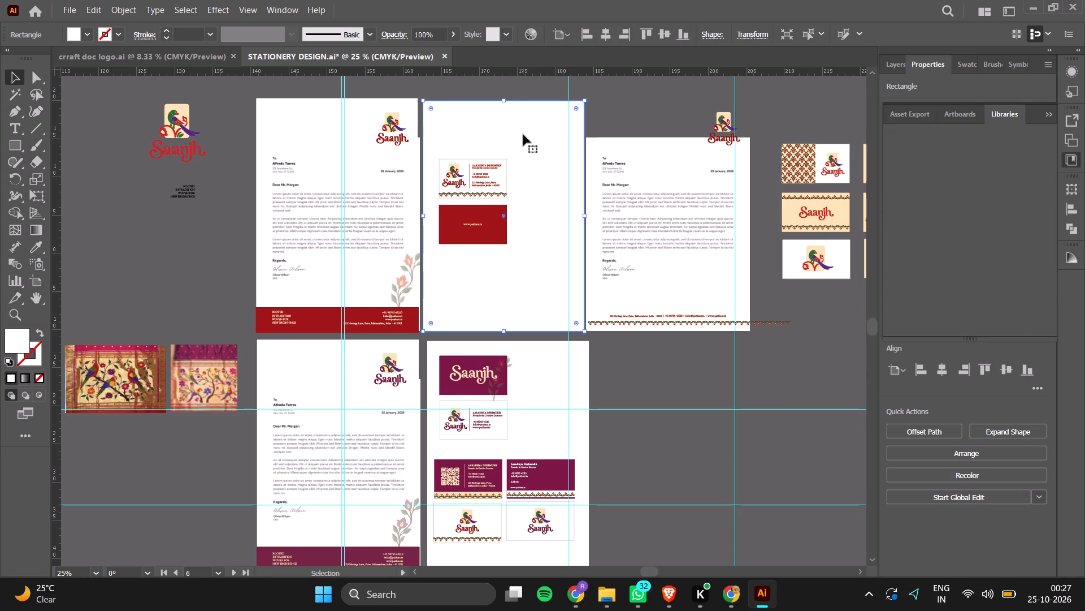
scroll(523, 135, up, 1)
drag(533, 380, 539, 163)
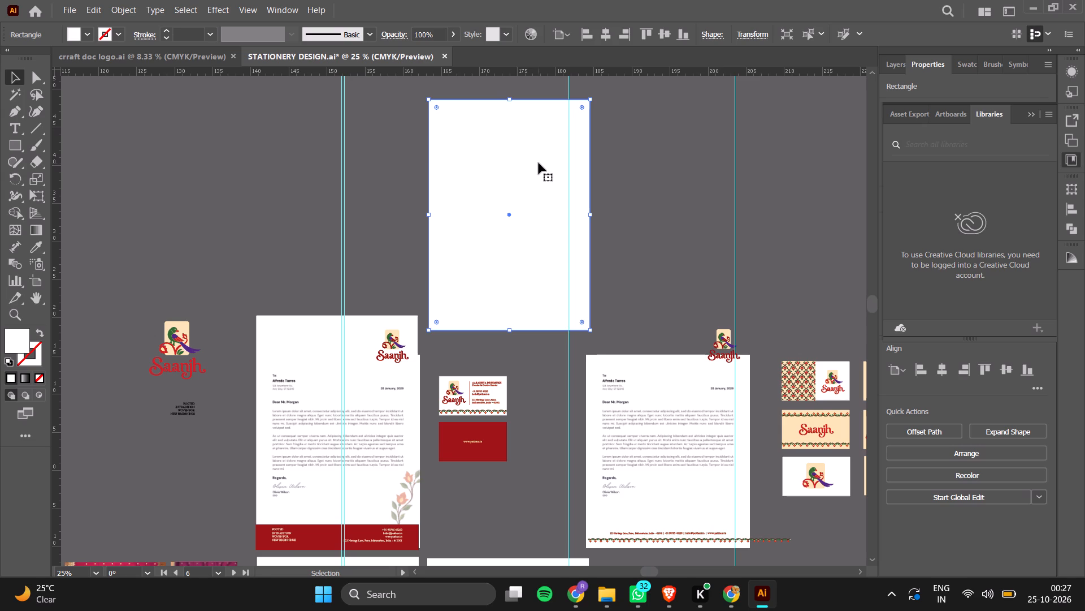
Duplicate the two stacked red-design business cards and place the copies directly beside the originals, level with them.
drag(500, 500, 463, 384)
drag(463, 384, 455, 368)
alt+drag(473, 412, 511, 425)
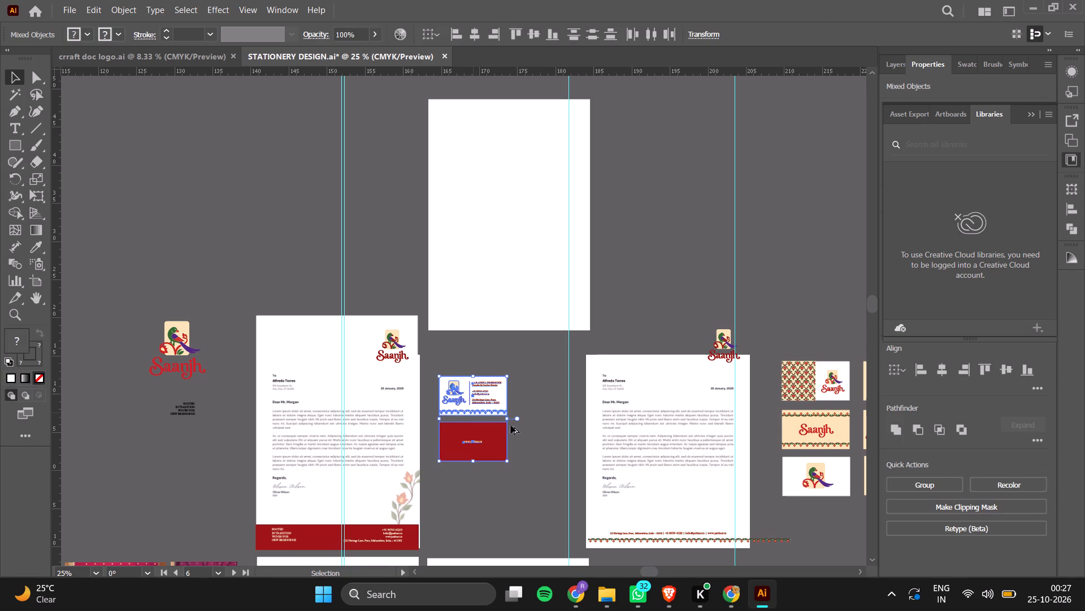
alt+drag(511, 425, 547, 408)
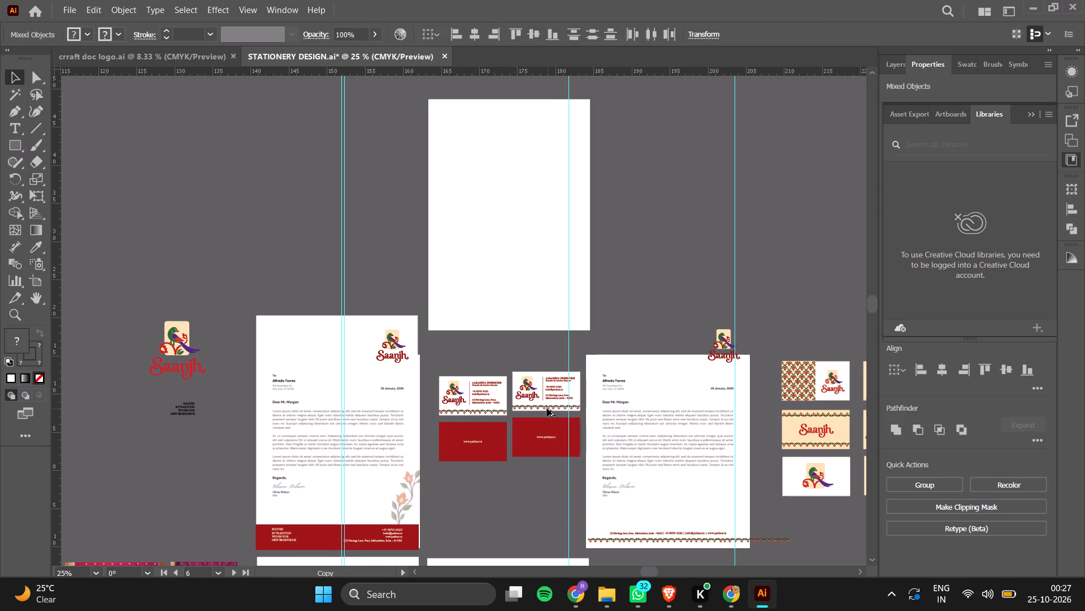
alt+drag(547, 408, 547, 413)
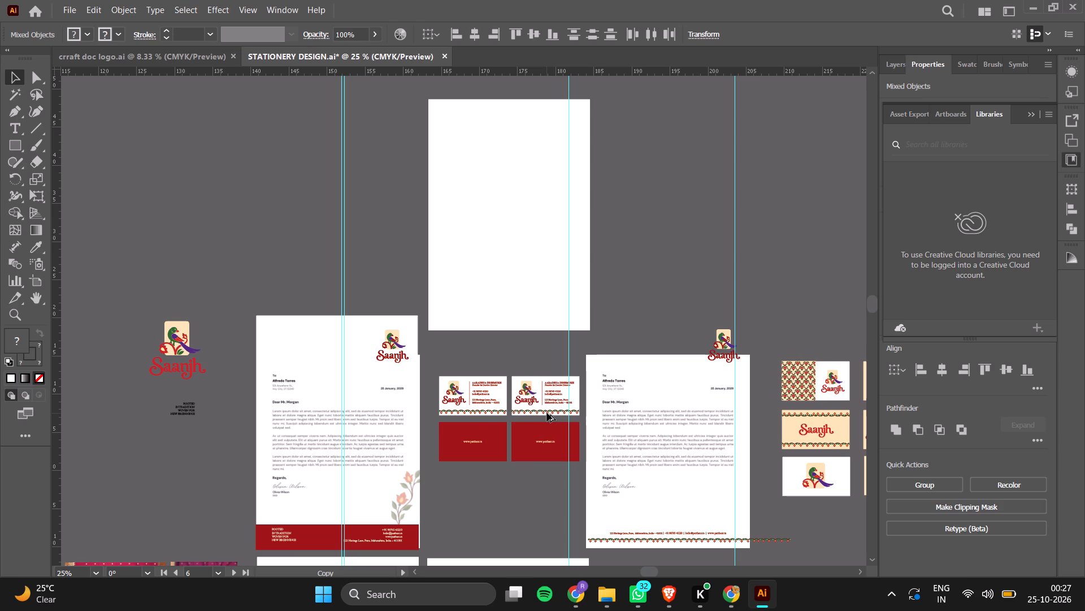
alt+drag(547, 413, 549, 412)
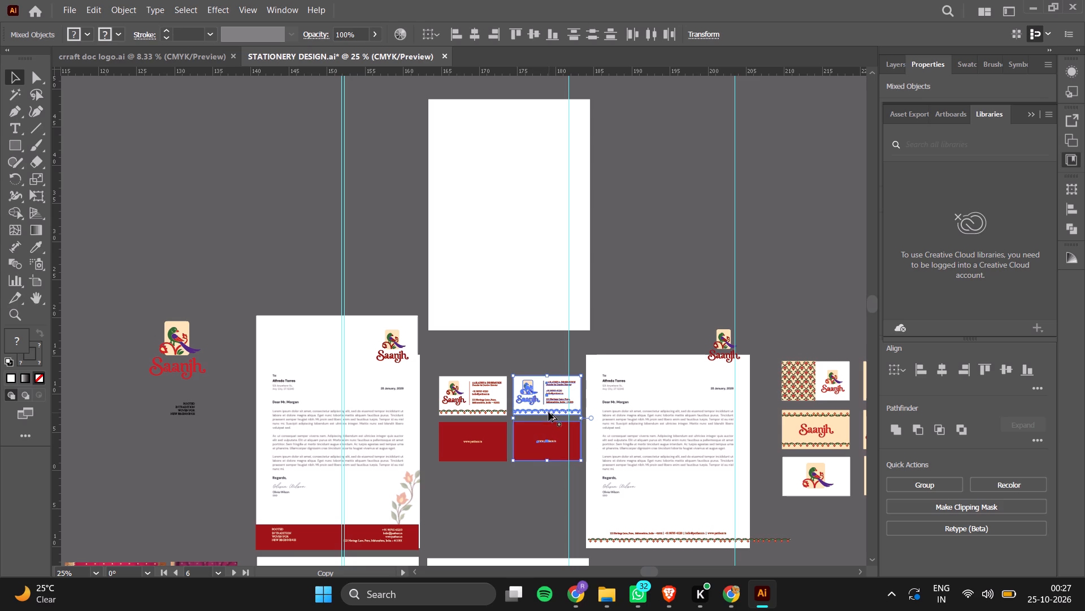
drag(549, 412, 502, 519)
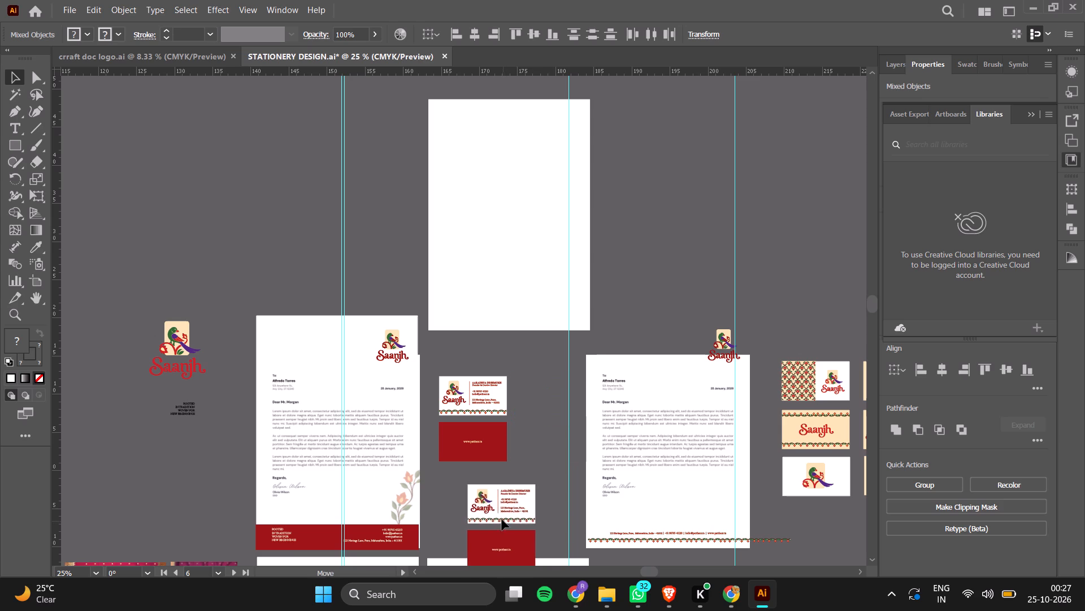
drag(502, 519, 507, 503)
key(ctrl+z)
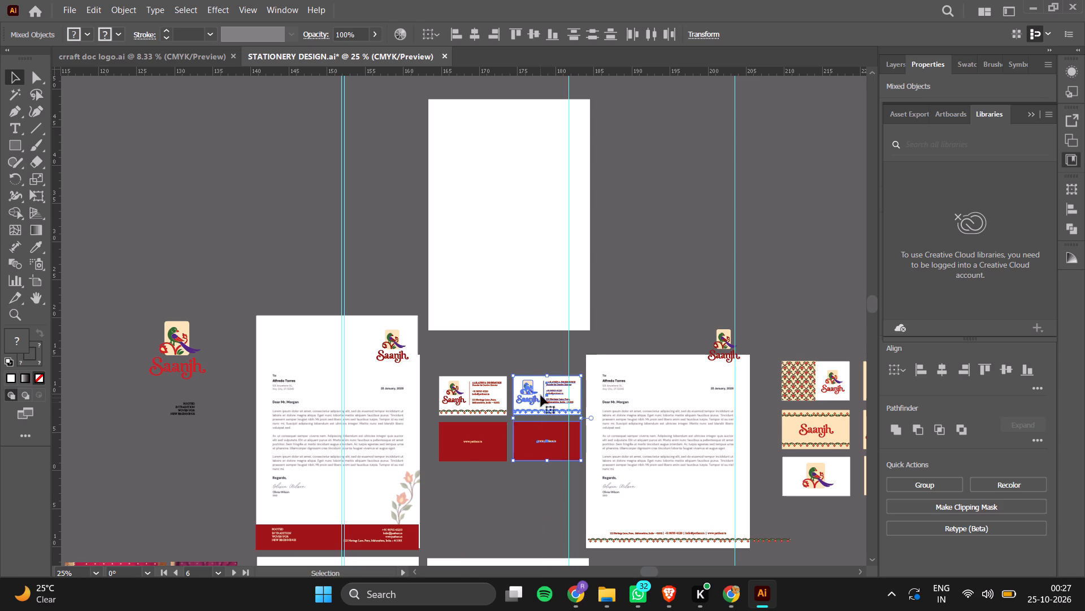
Place another copy of the red business card pair centred beneath the two existing pairs.
alt+drag(541, 393, 482, 504)
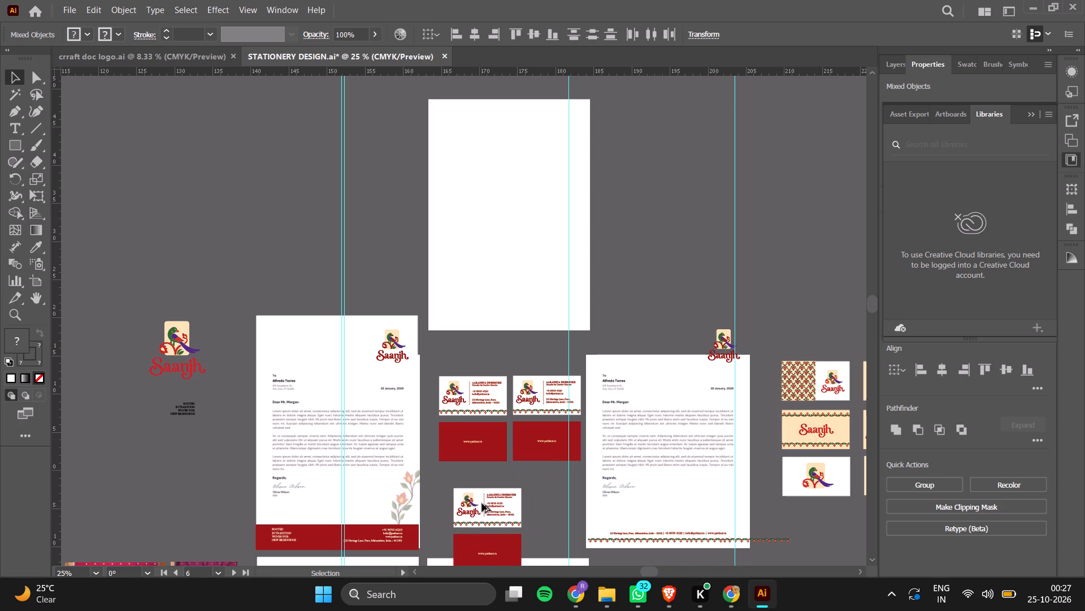
alt+drag(482, 504, 472, 499)
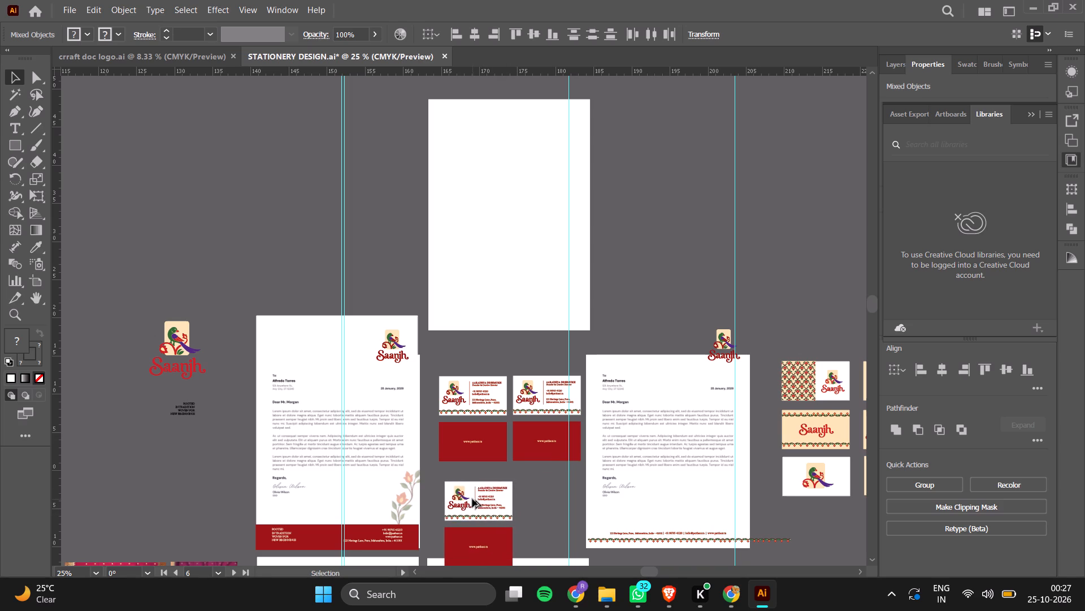
drag(493, 509, 505, 498)
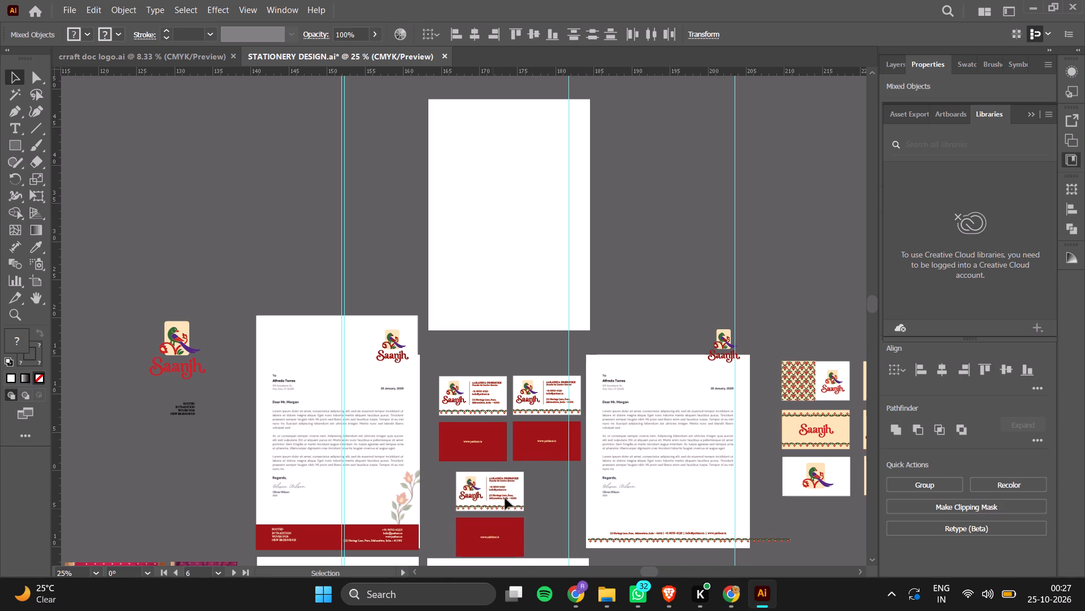
drag(505, 498, 530, 493)
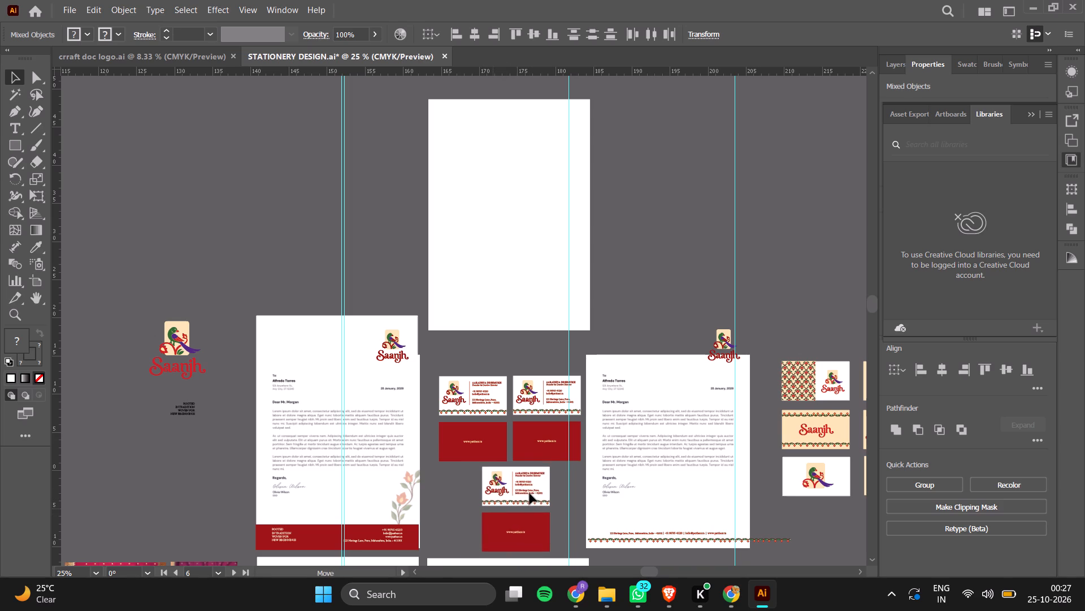
drag(530, 493, 528, 493)
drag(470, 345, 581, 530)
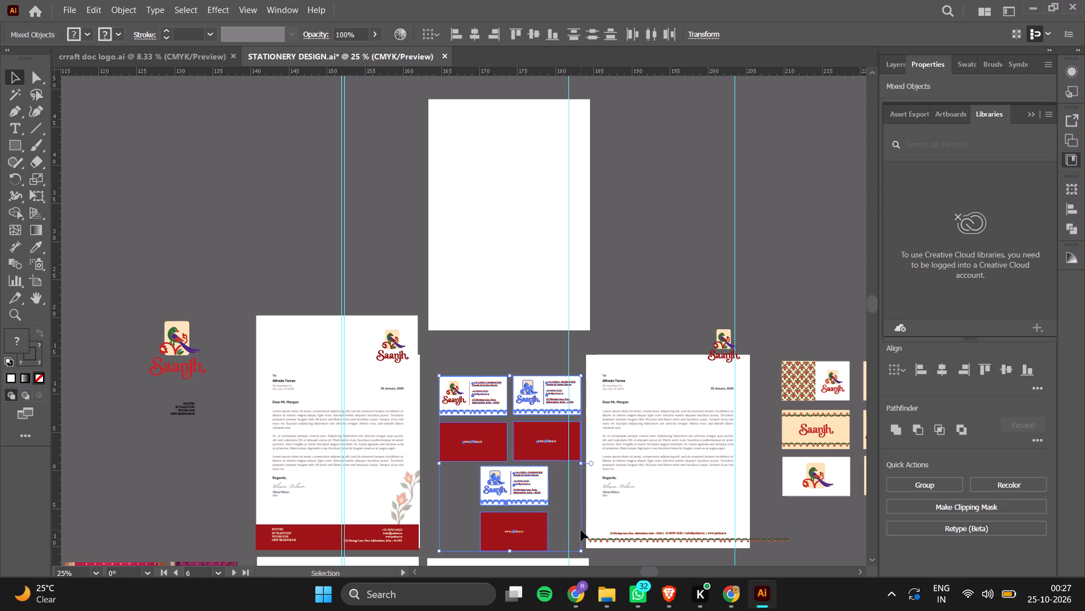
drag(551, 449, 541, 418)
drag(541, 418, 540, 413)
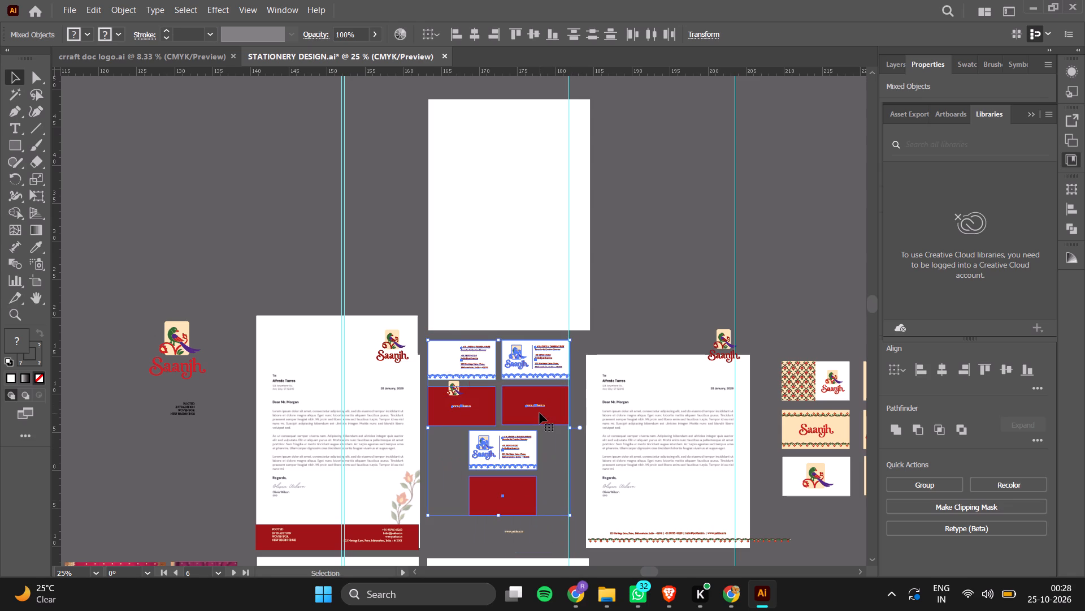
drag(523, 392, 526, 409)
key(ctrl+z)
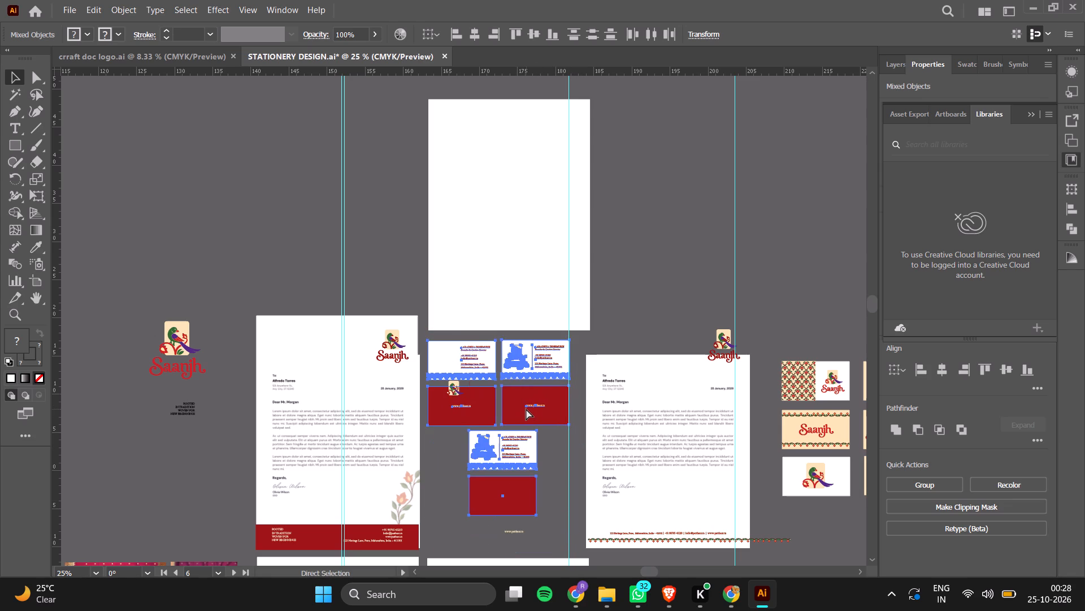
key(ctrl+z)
Move all six red-design business cards together slightly up and toward the red-footer letterhead.
drag(442, 348, 563, 533)
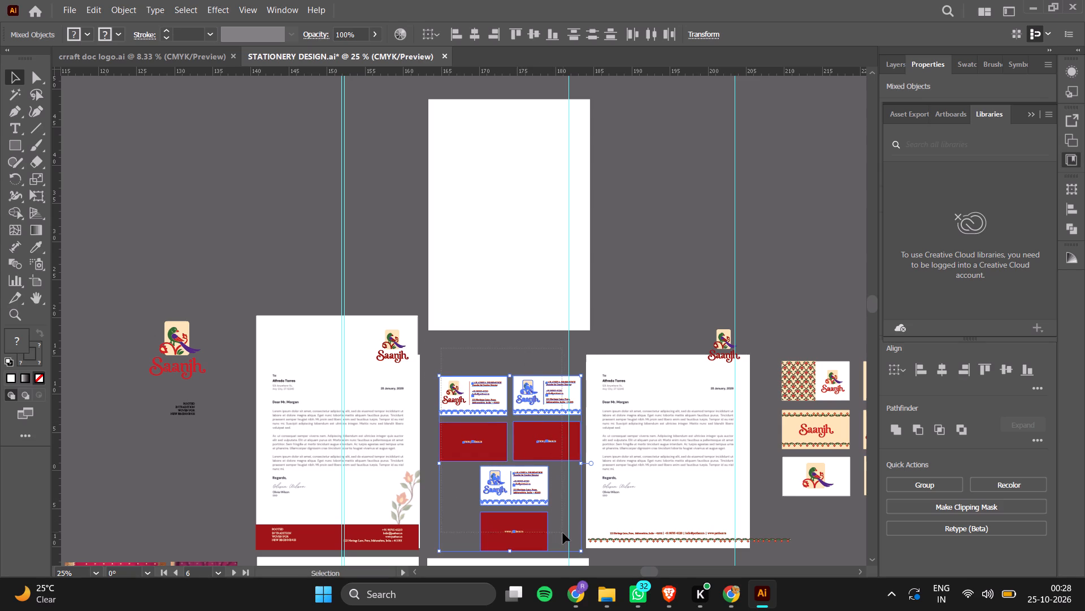
drag(563, 533, 563, 538)
drag(523, 462, 517, 439)
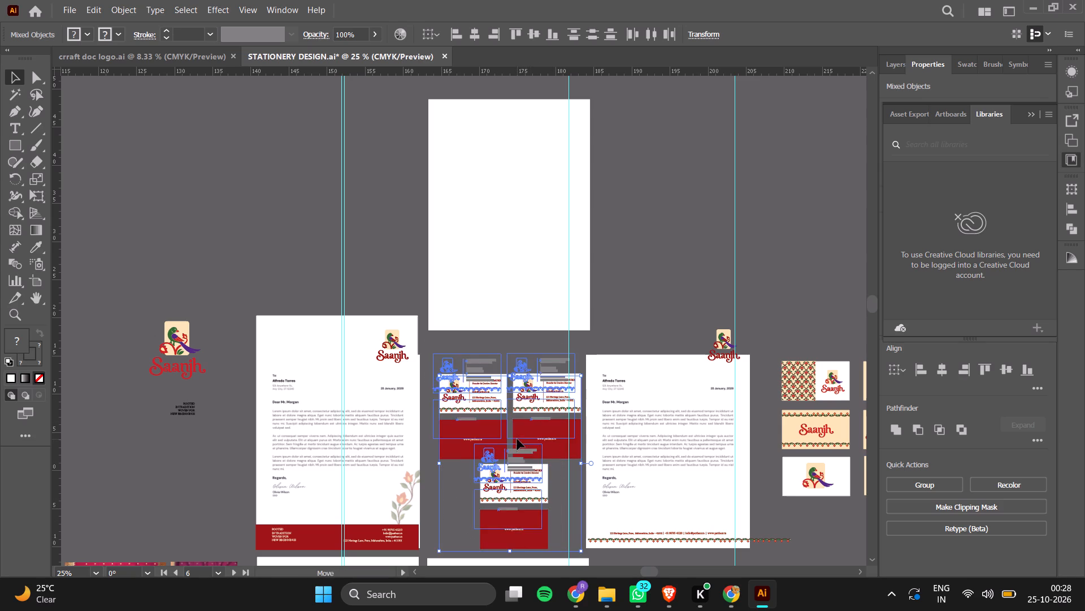
drag(517, 439, 517, 444)
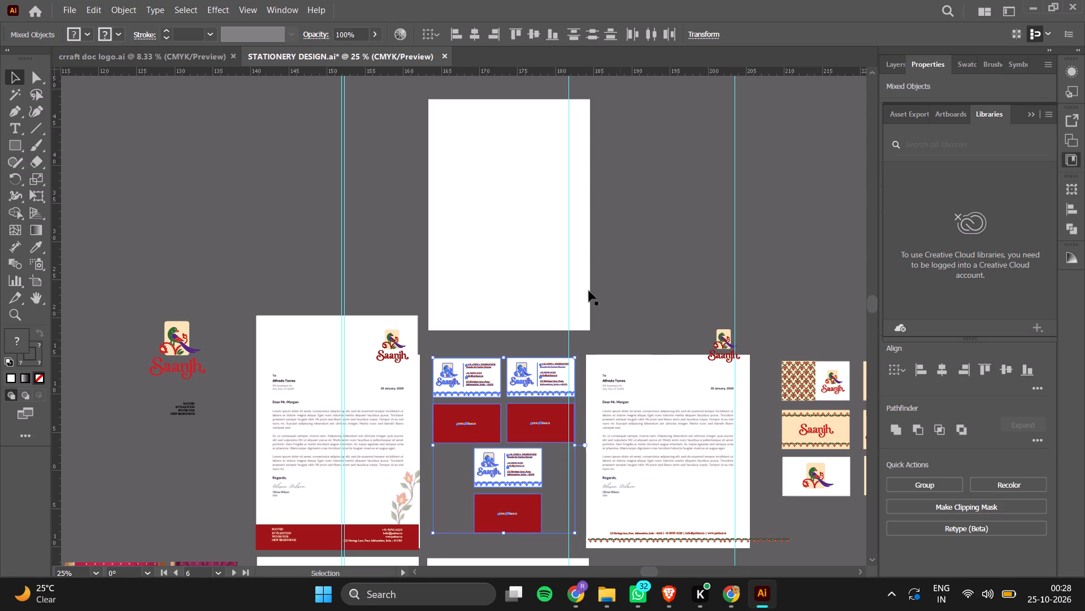
Move the blank white page down behind the six red-design business cards, beside the red-footer letterhead.
drag(543, 272, 538, 488)
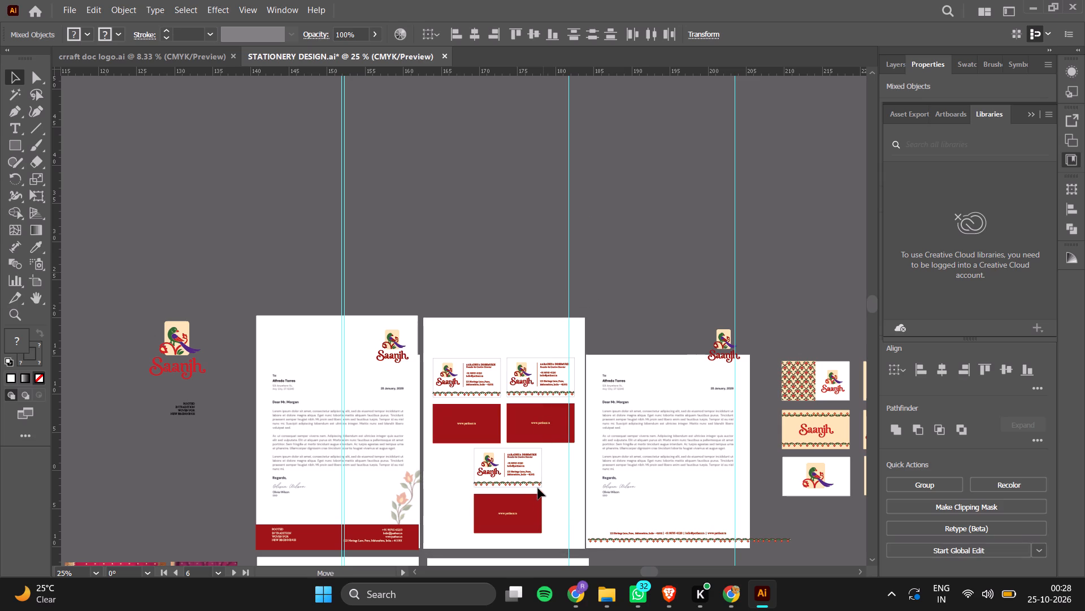
drag(538, 488, 536, 490)
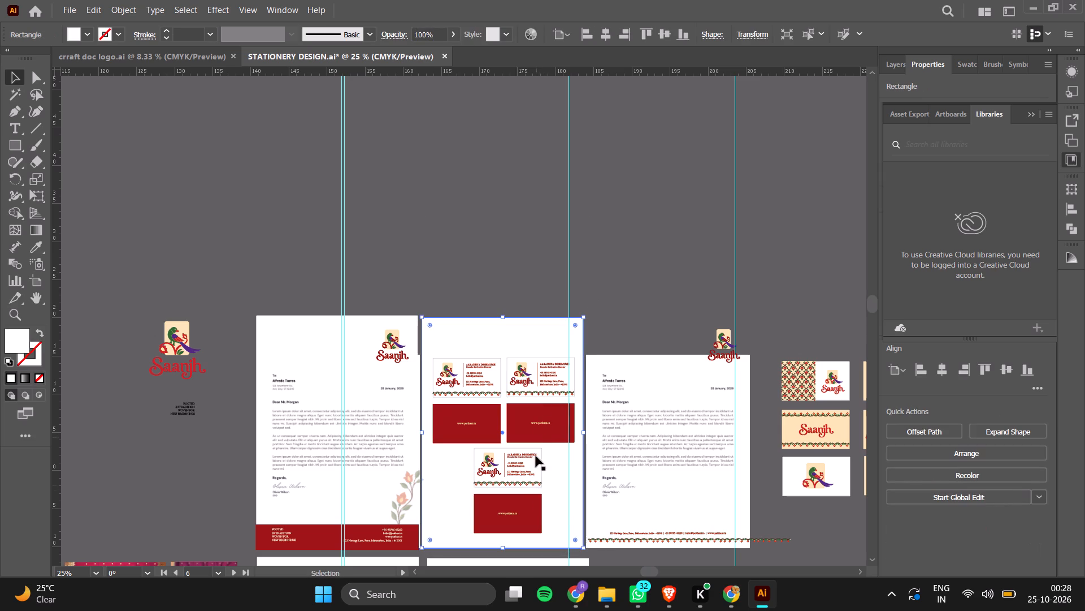
click(585, 287)
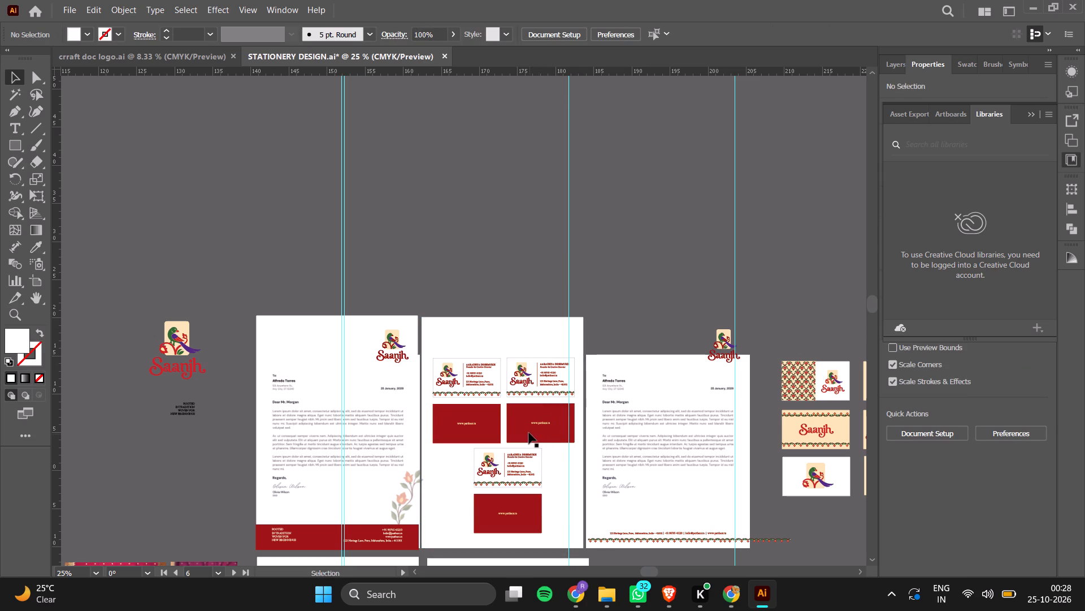
Copy the QR code from the purple card onto the second pair's red card, centred in place of its deleted website text.
scroll(529, 433, down, 4)
click(448, 453)
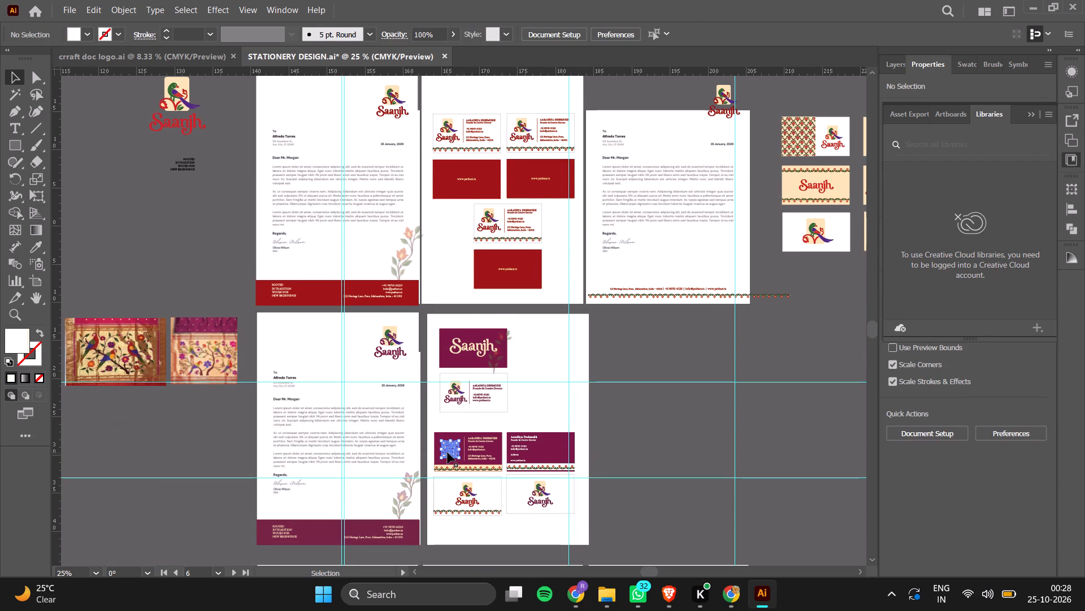
alt+drag(448, 453, 560, 175)
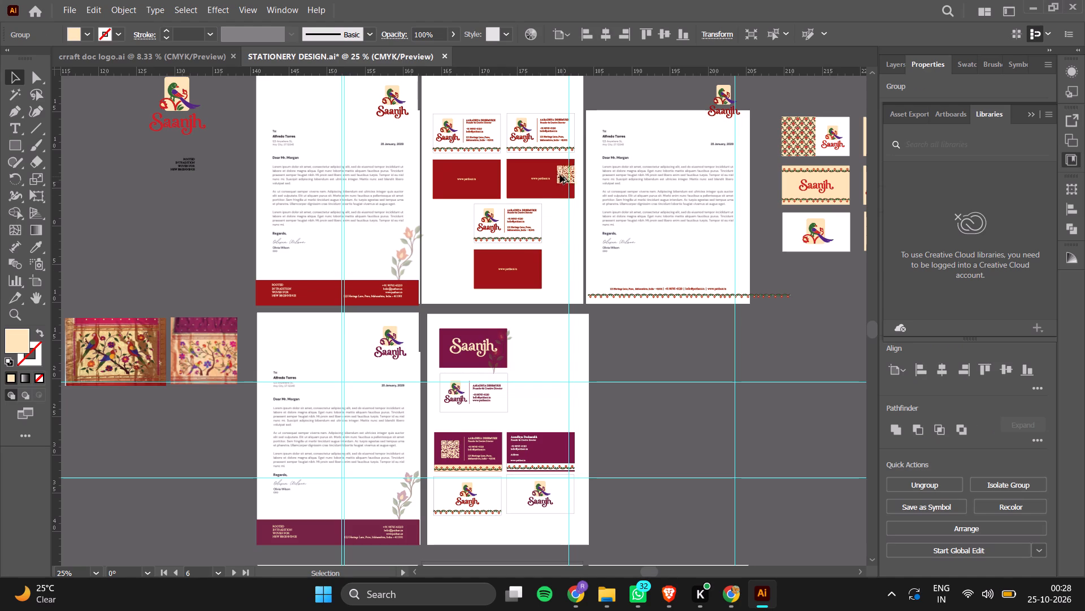
alt+drag(560, 175, 581, 188)
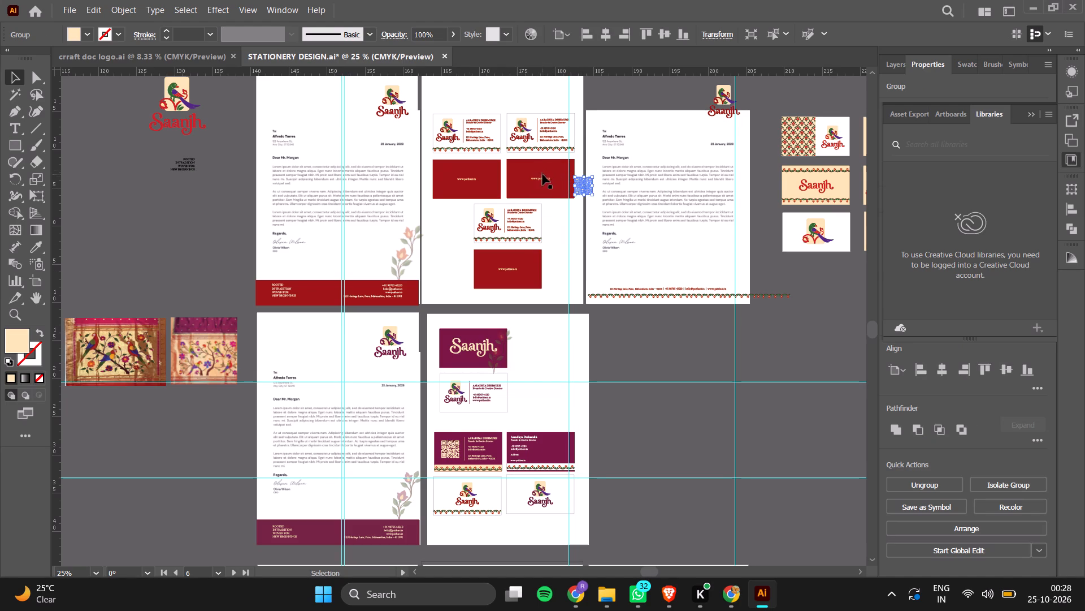
click(545, 179)
key(BackSpace)
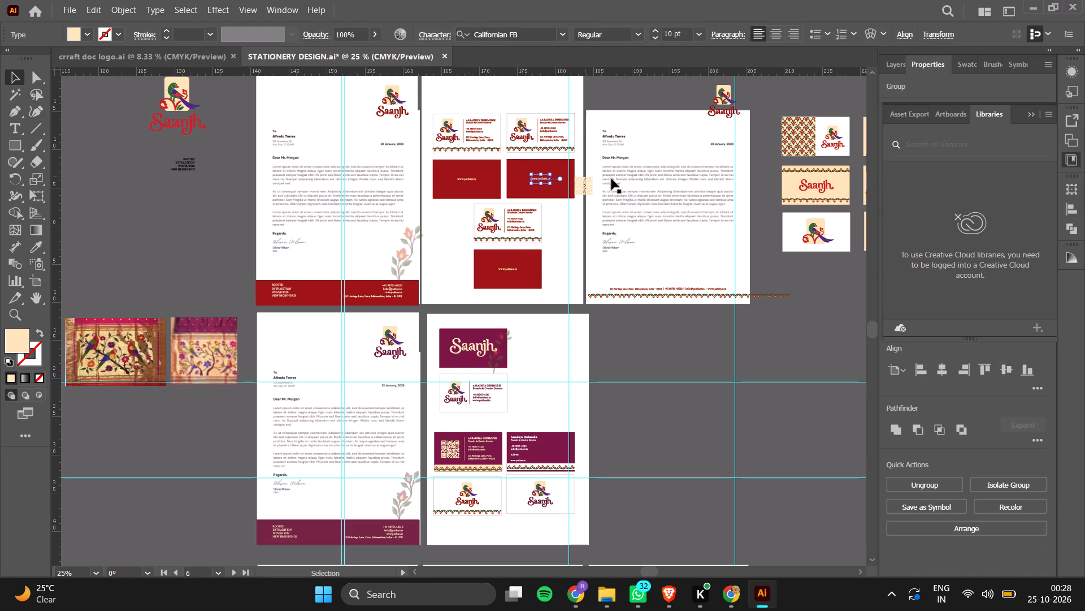
drag(584, 183, 534, 173)
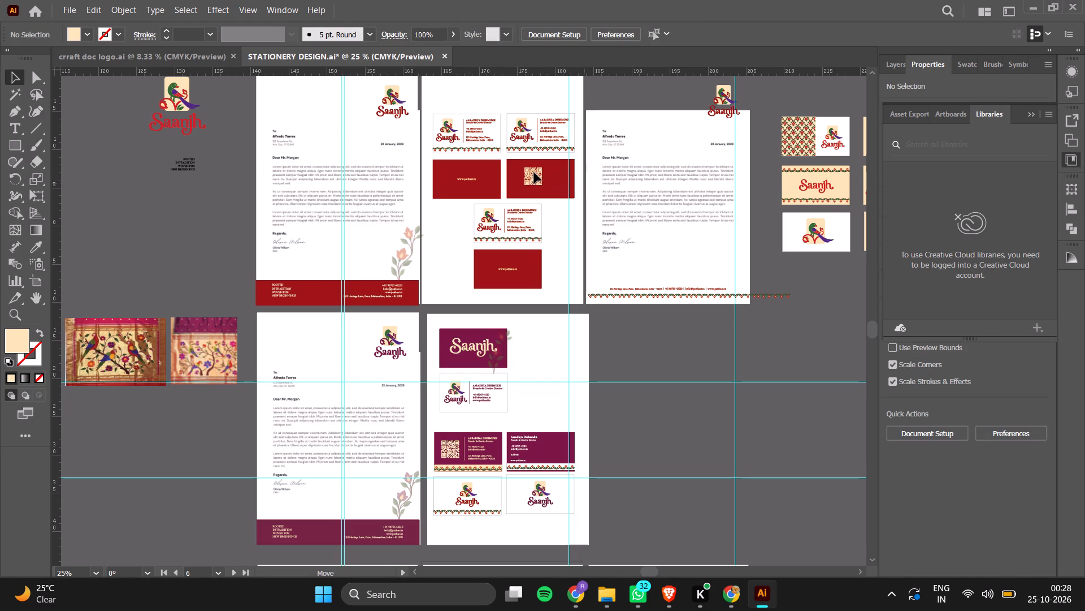
drag(534, 173, 541, 176)
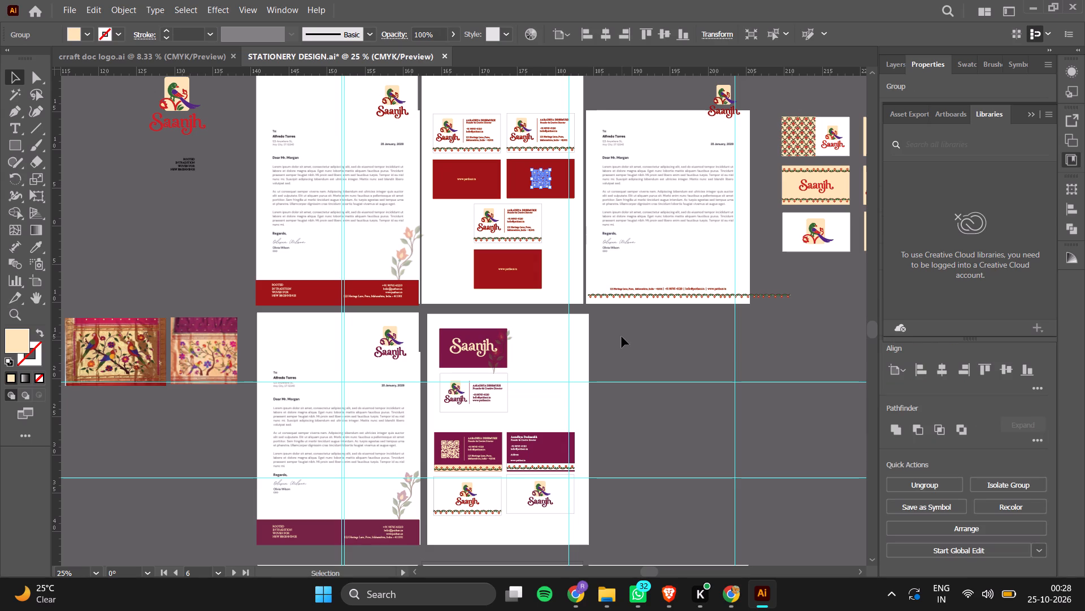
click(557, 283)
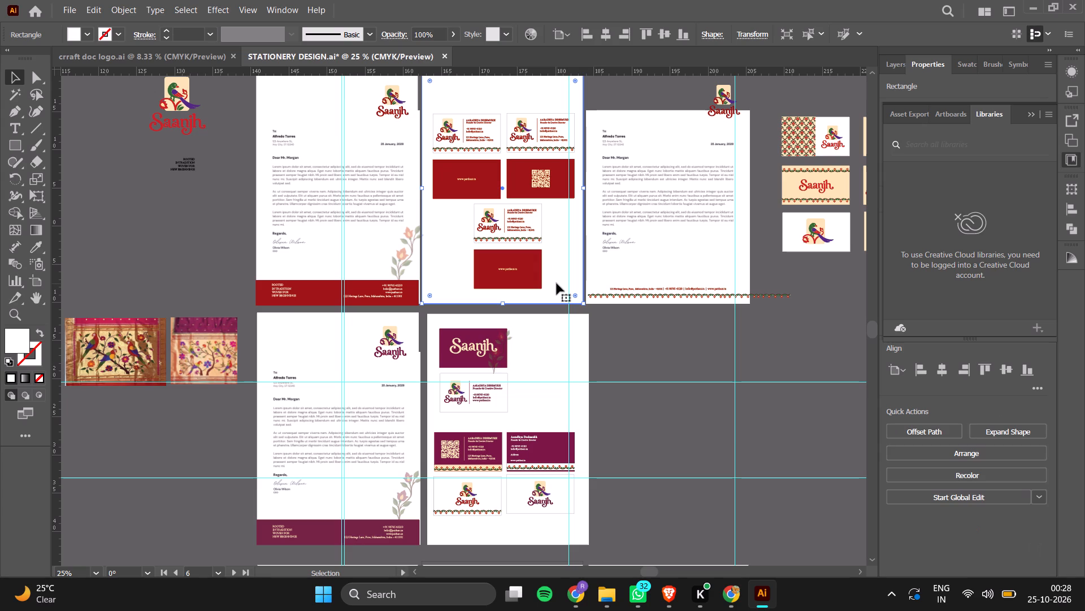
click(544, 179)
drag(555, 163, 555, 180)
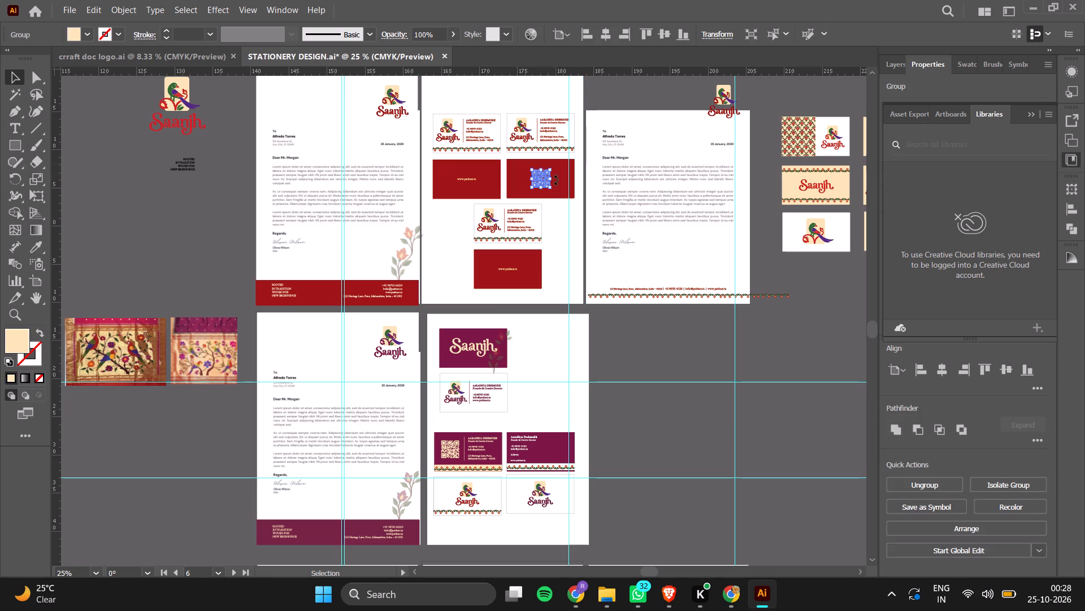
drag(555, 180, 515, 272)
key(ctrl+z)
Duplicate the QR code onto the lowest red card above its website text, and move both down to sit centred on the card.
alt+drag(541, 180, 509, 258)
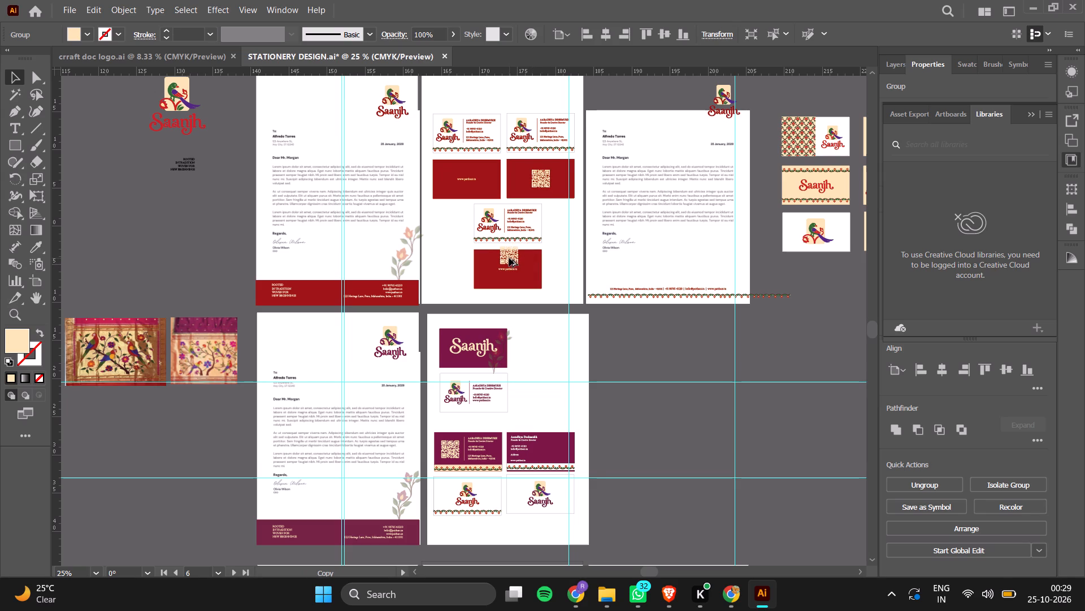
alt+drag(509, 258, 509, 257)
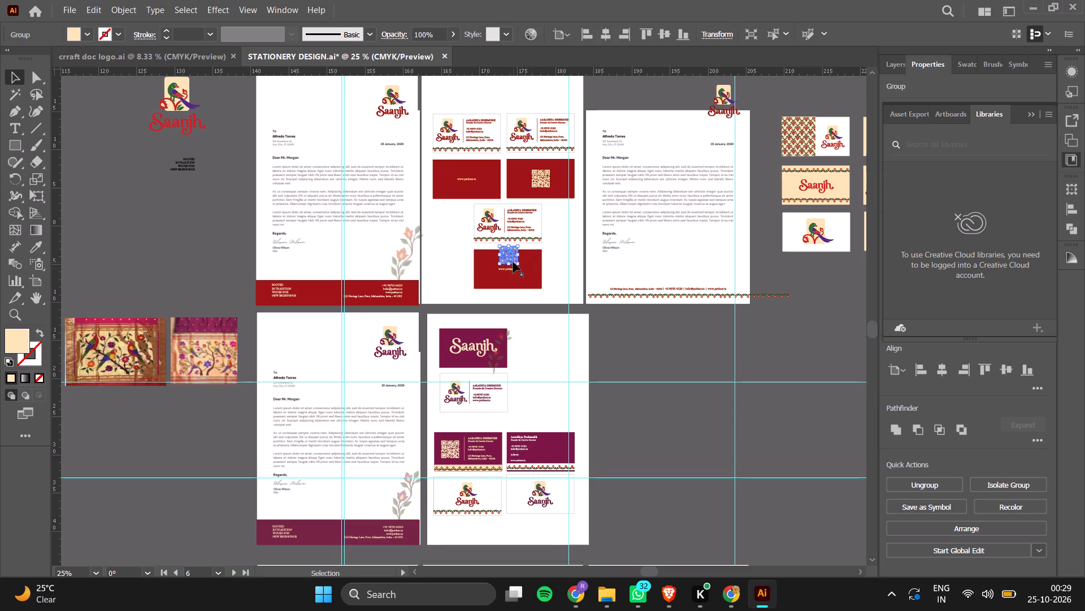
key(ctrl+equal)
key(ctrl+equal)
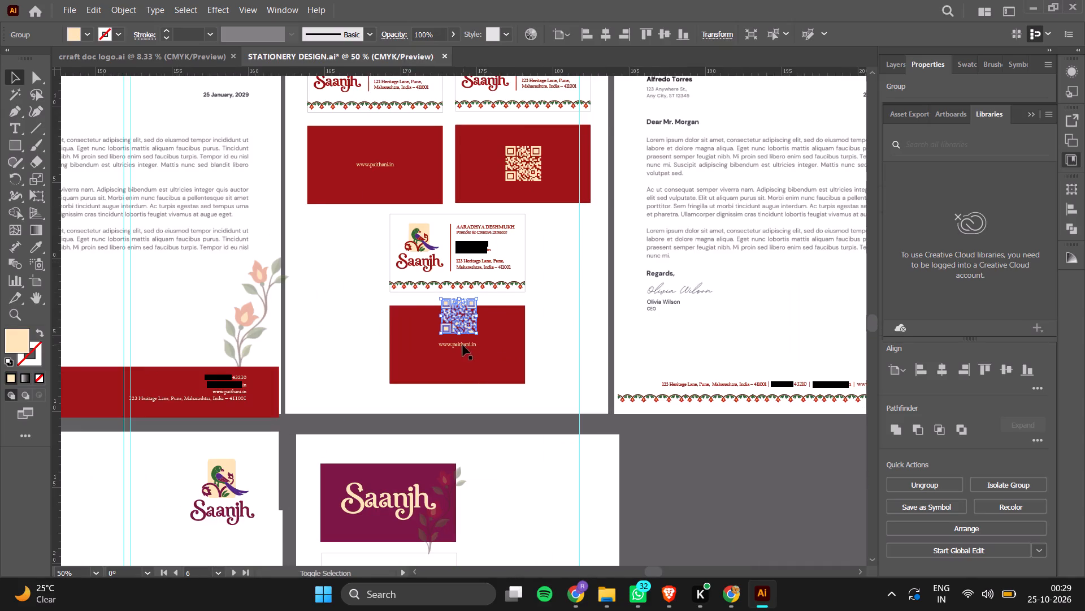
shift+click(462, 345)
drag(460, 310, 459, 334)
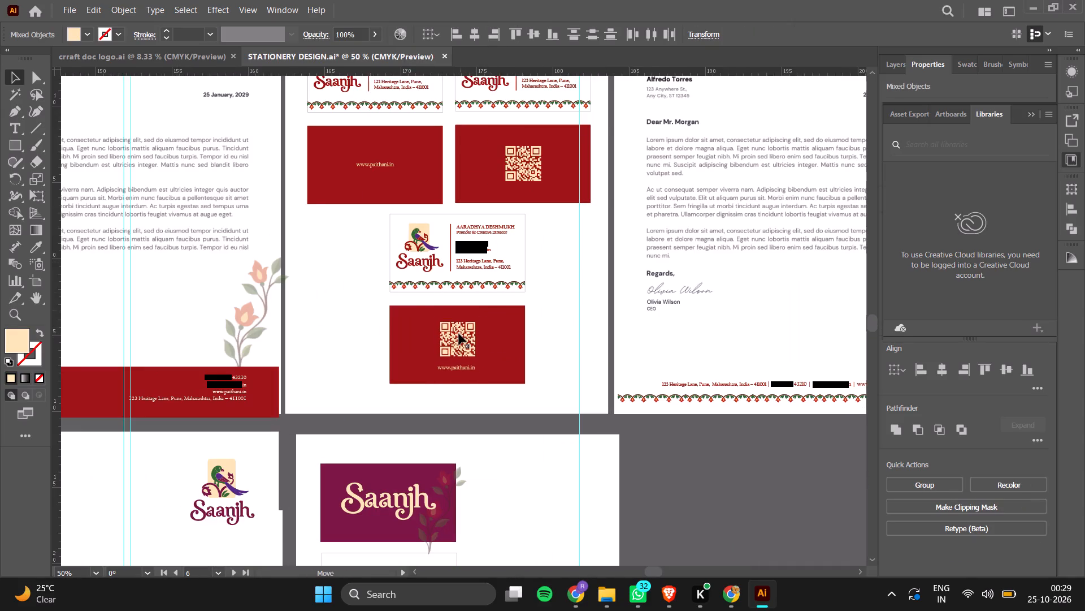
click(459, 334)
click(459, 334)
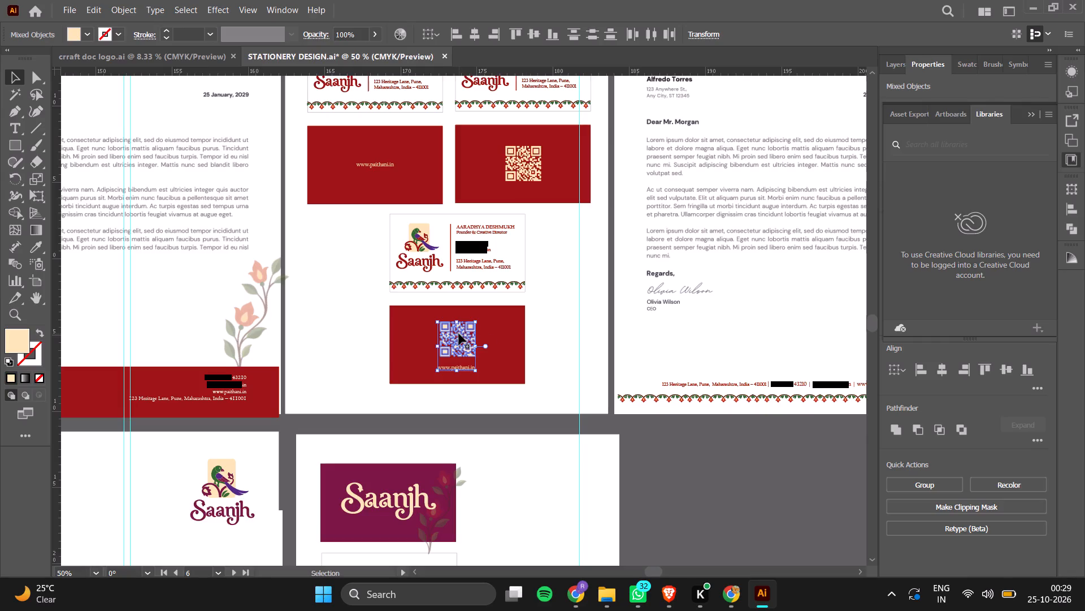
Nudge the website text on the lowest red card up closer to its QR code and slightly right.
click(548, 341)
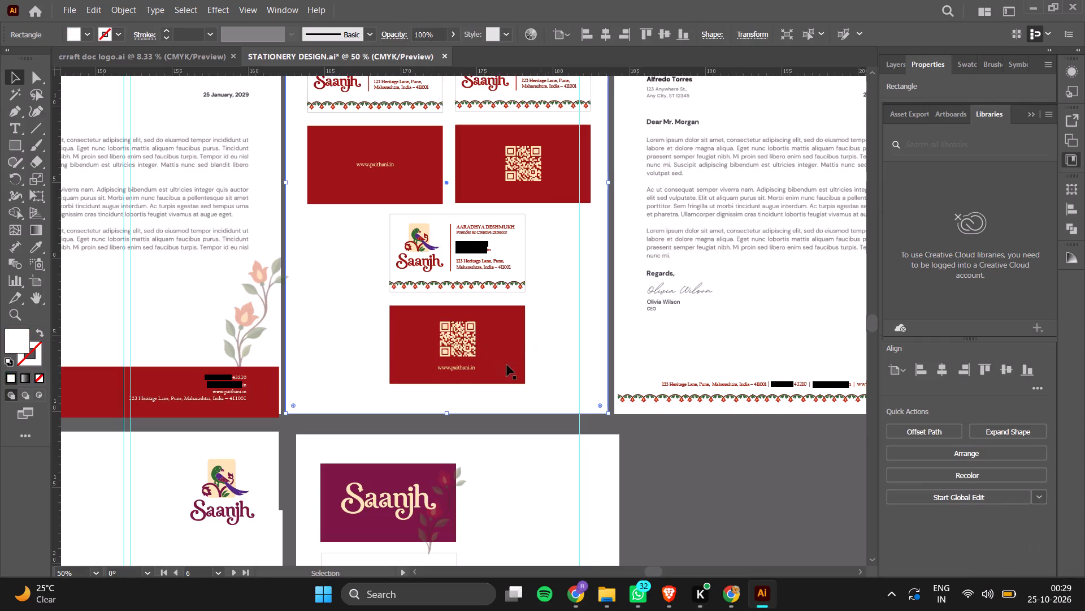
click(457, 368)
key(Up)
key(Up)
key(Up)
key(Up)
key(Up)
key(Up)
key(Up)
key(Up)
key(Up)
key(Up)
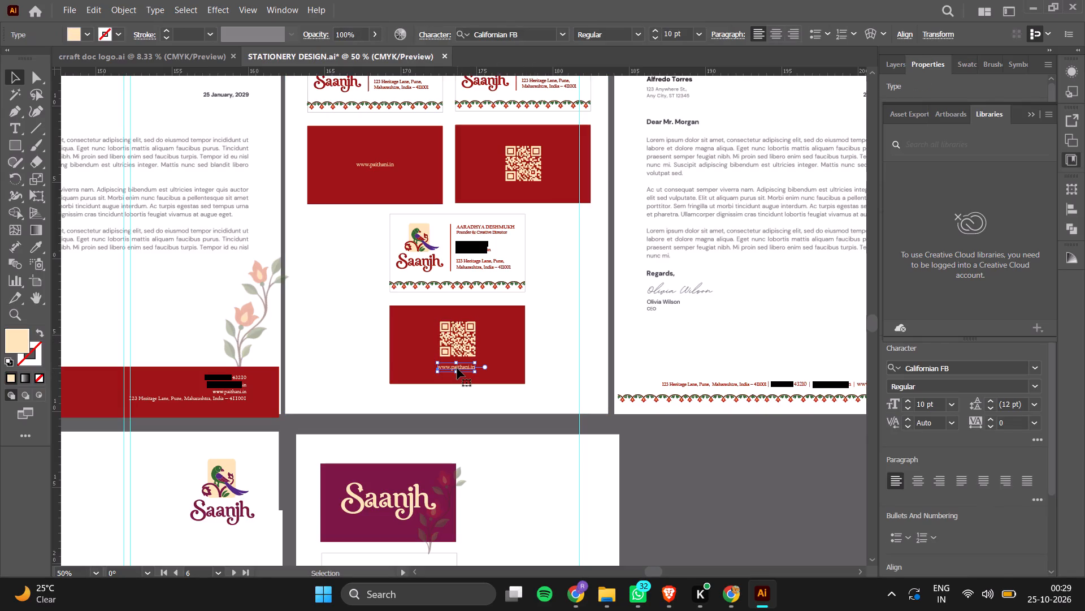
key(Right)
key(Right)
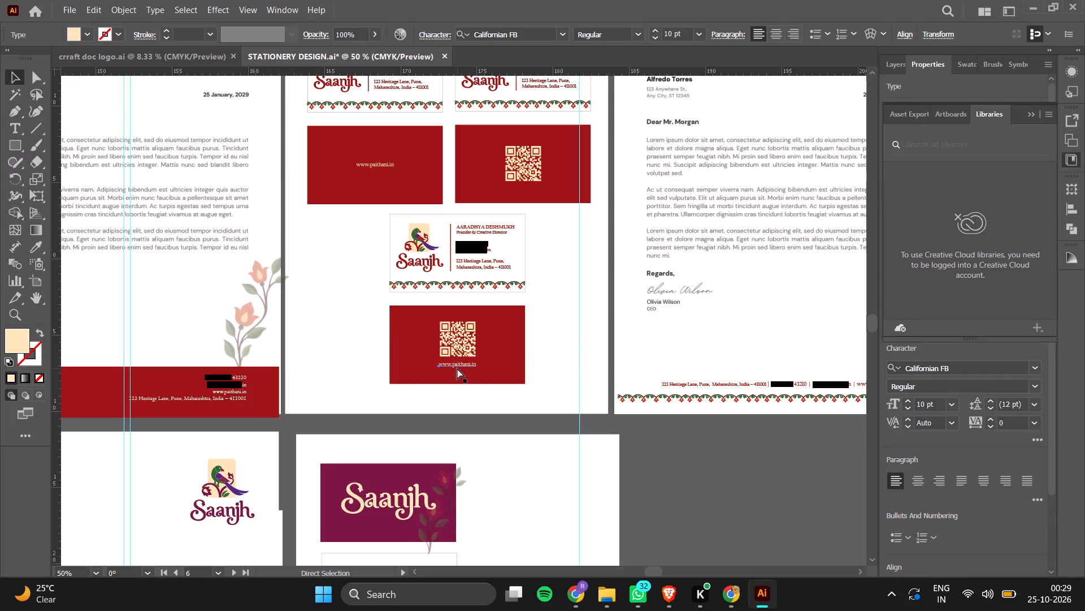
Hide the guides in the stationery document.
key(ctrl+semicolon)
Look over the envelope, purple business card and letterhead layouts elsewhere in the stationery document.
key(ctrl+minus)
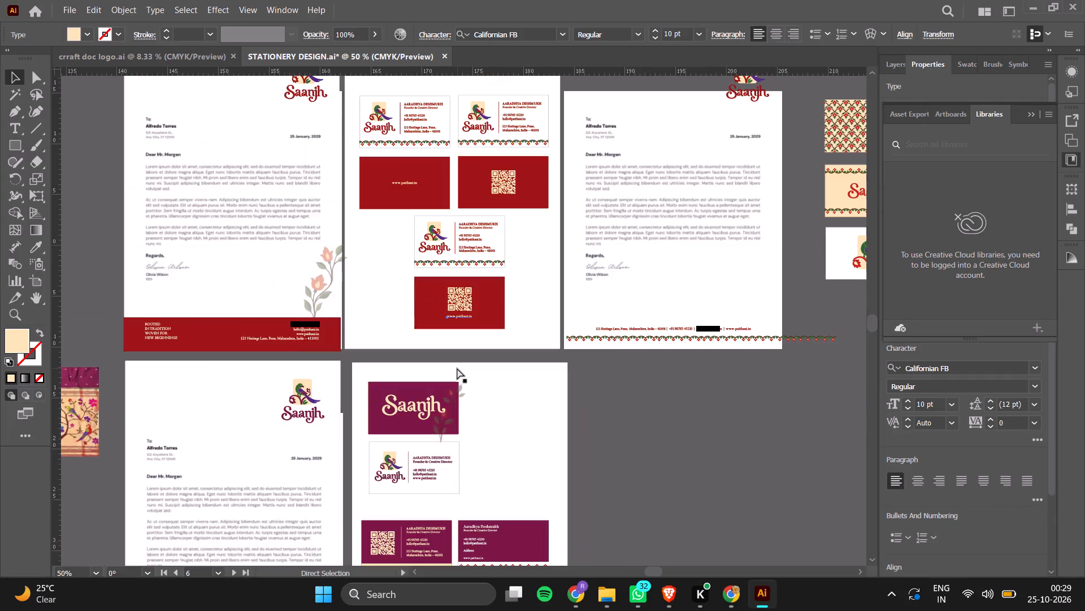
key(ctrl+minus)
key(ctrl+minus)
scroll(457, 368, right, 10)
scroll(457, 368, down, 1)
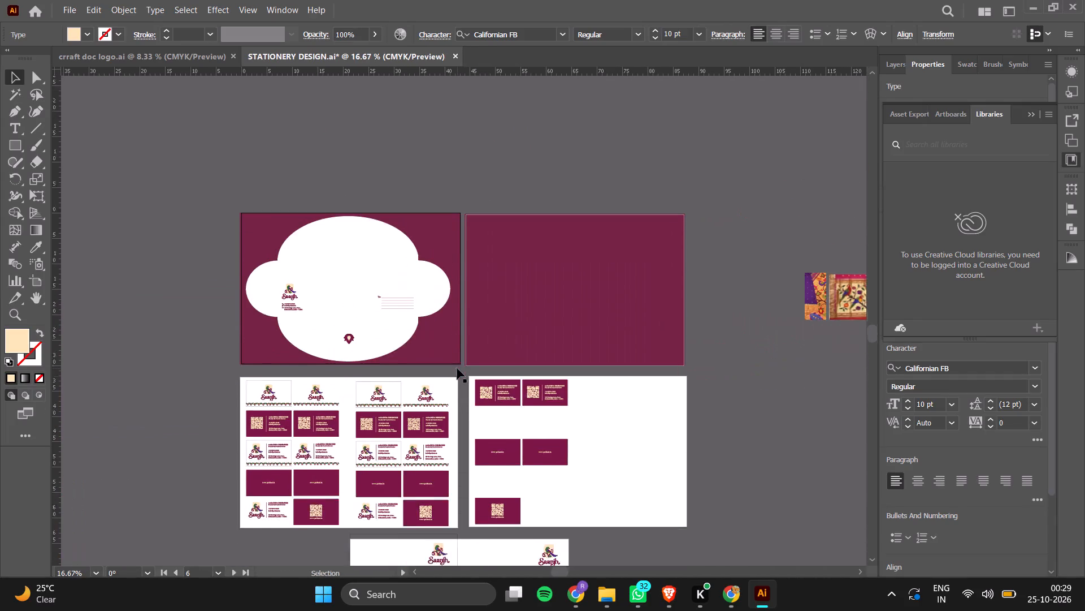
scroll(457, 368, down, 3)
scroll(457, 368, up, 1)
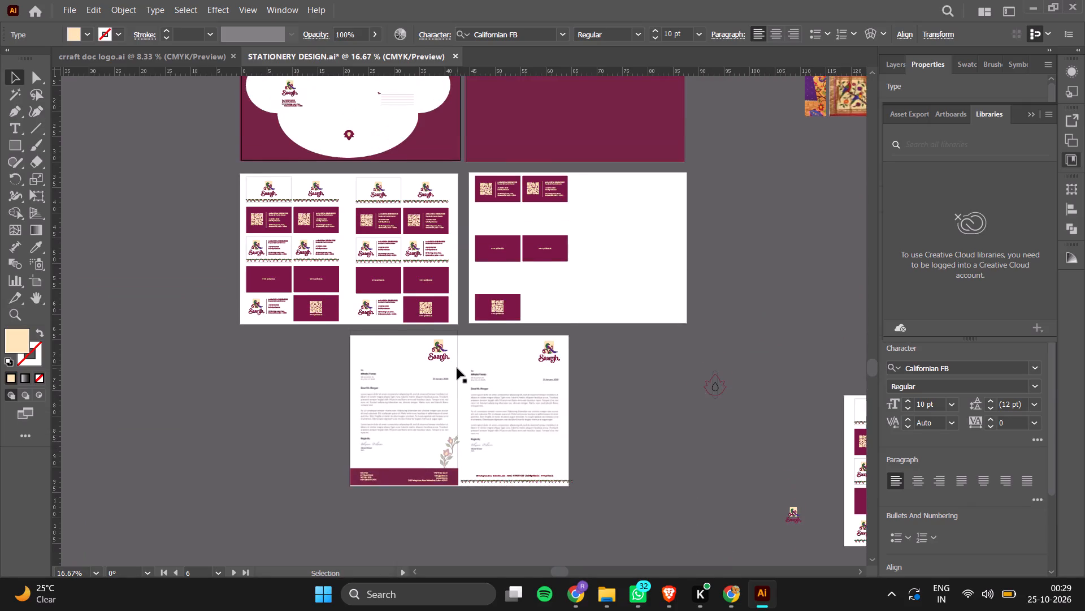
scroll(457, 368, up, 2)
scroll(457, 368, left, 13)
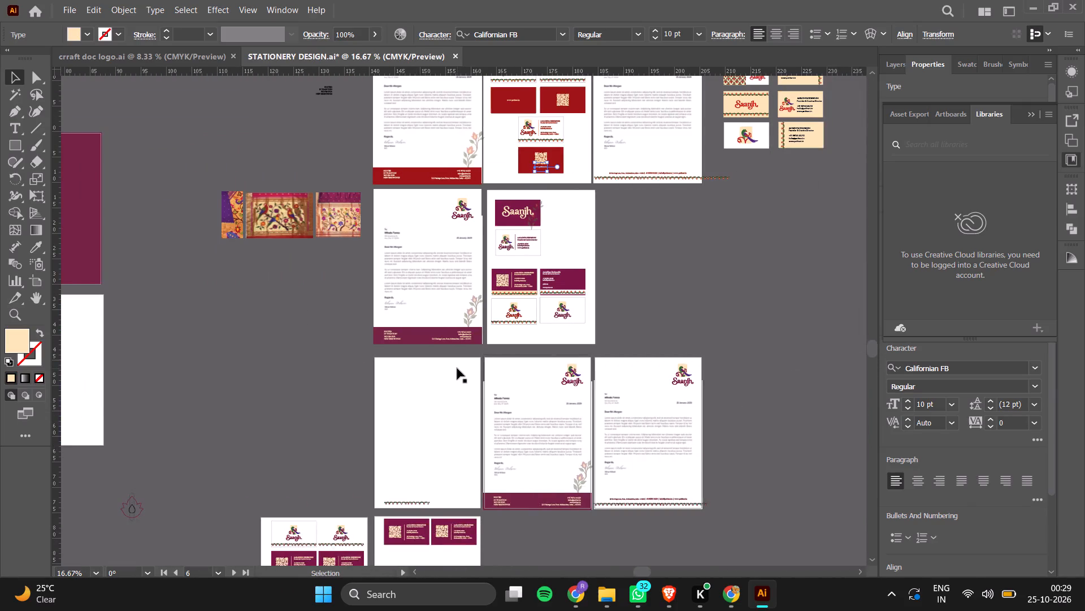
scroll(457, 368, up, 1)
Capture a screen snip of the red-footer letterhead, cropped to the page edges.
key(ctrl+equal)
key(ctrl+equal)
key(ctrl+equal)
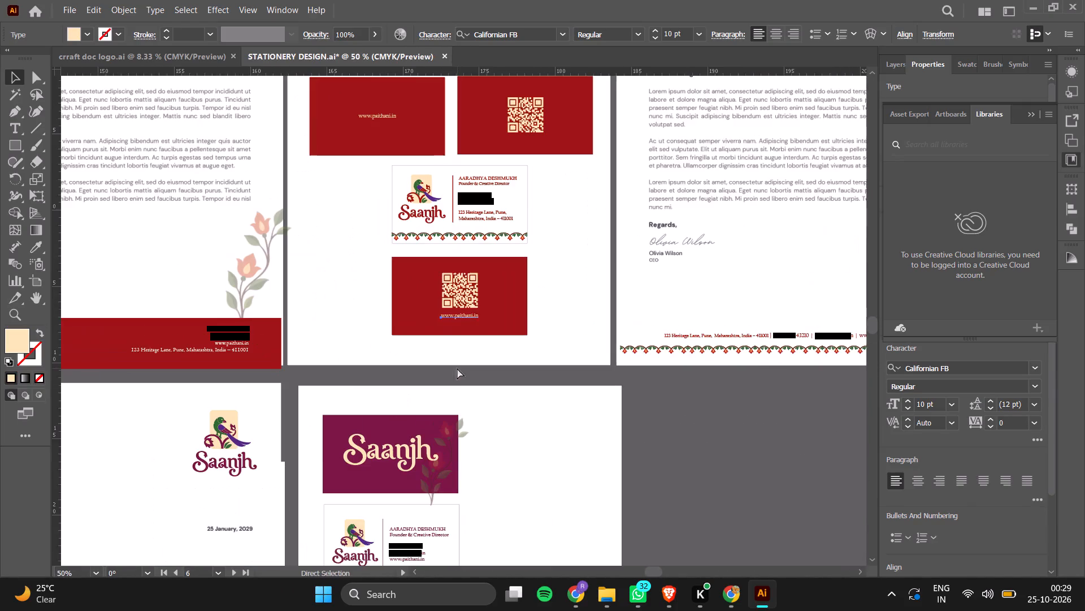
scroll(457, 368, right, 3)
scroll(457, 368, up, 1)
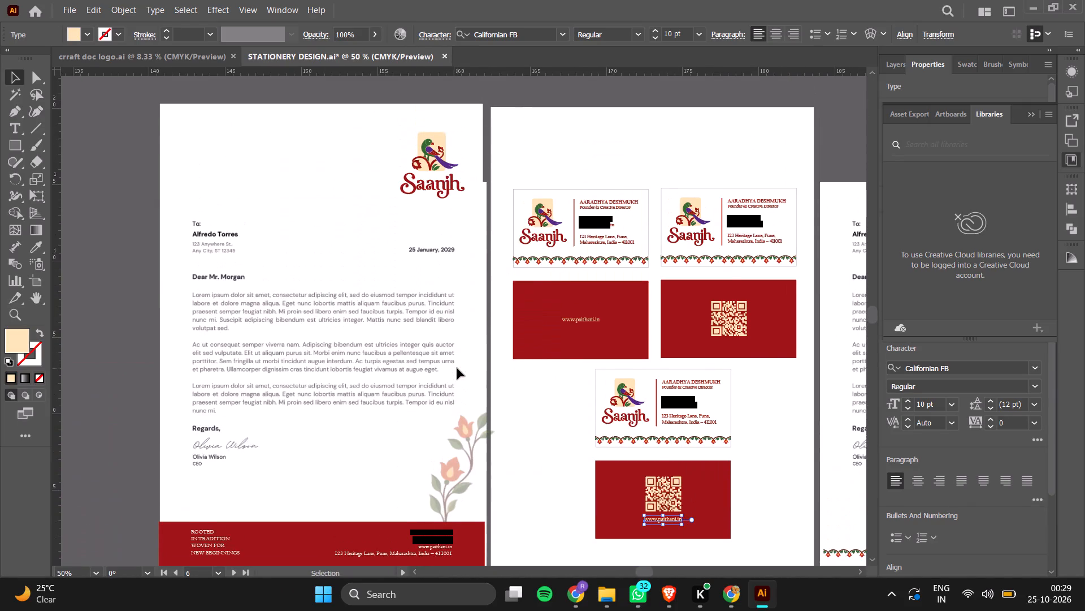
scroll(457, 368, up, 1)
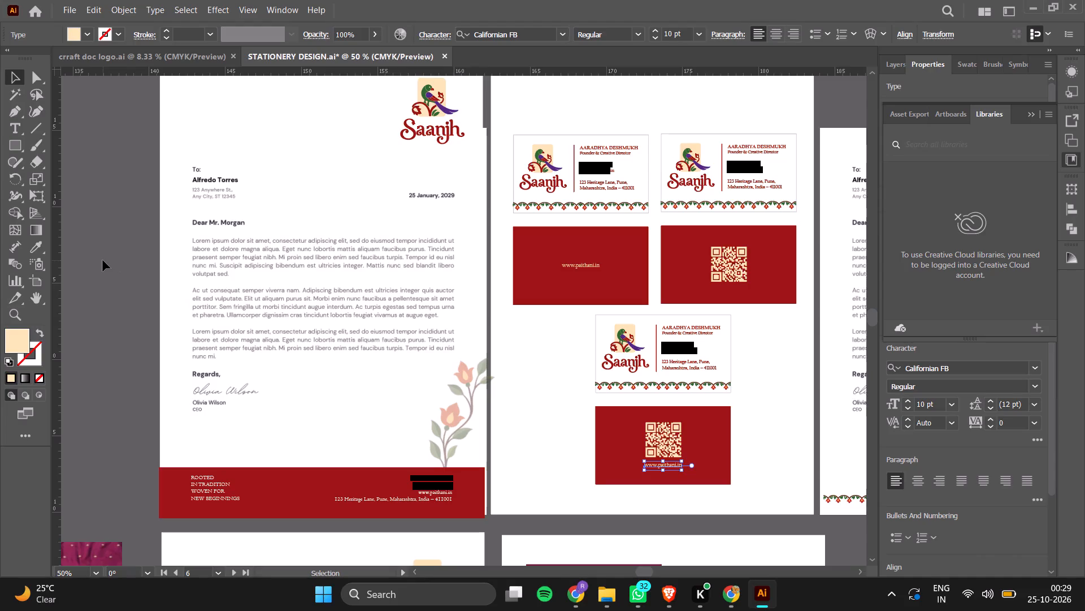
scroll(103, 260, right, 2)
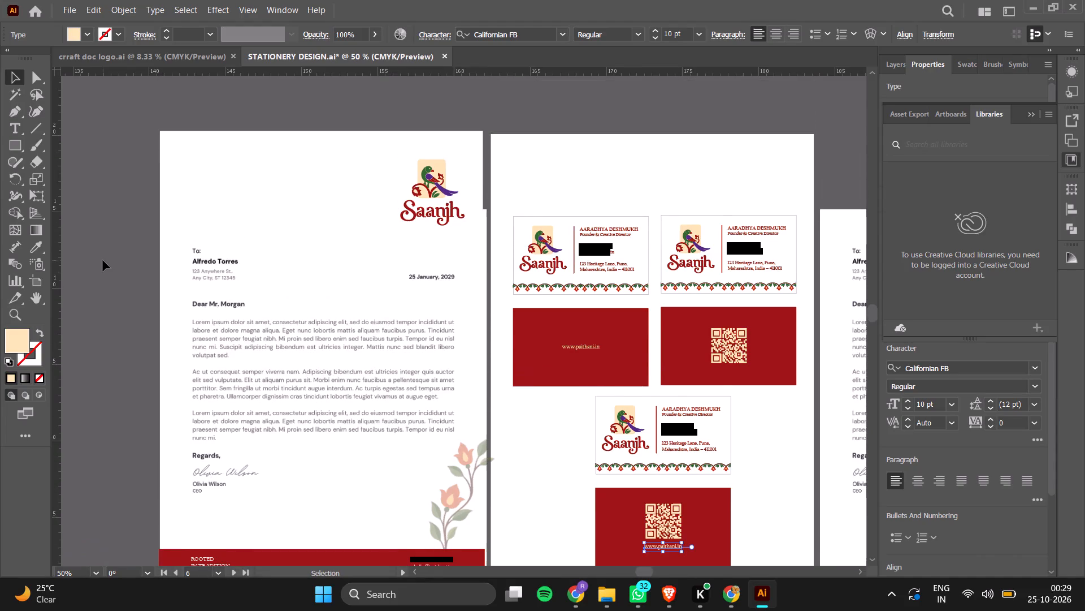
scroll(103, 260, right, 2)
key(Print)
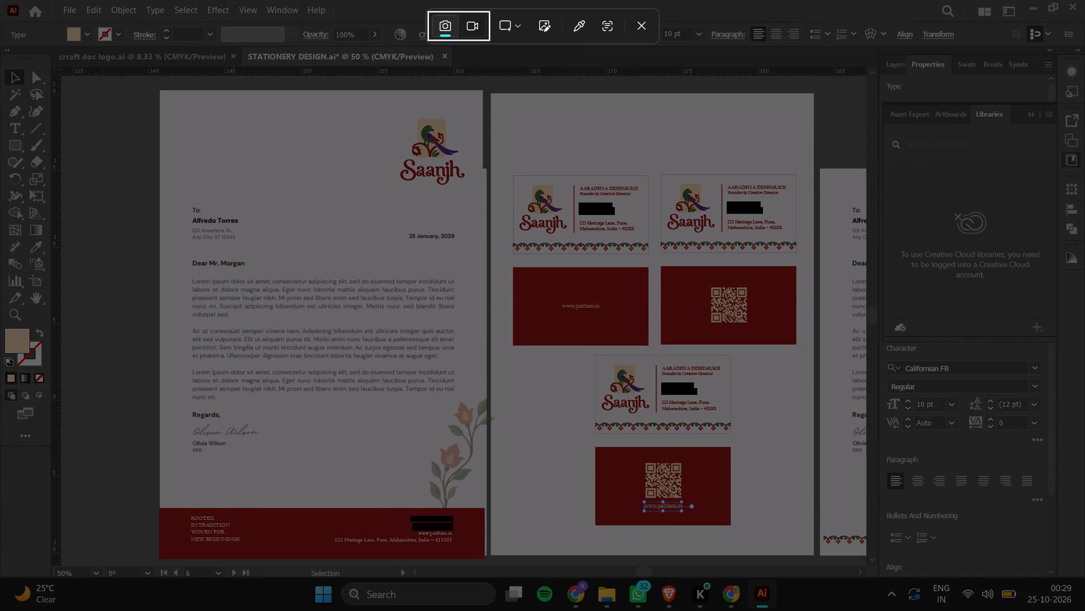
drag(160, 91, 484, 512)
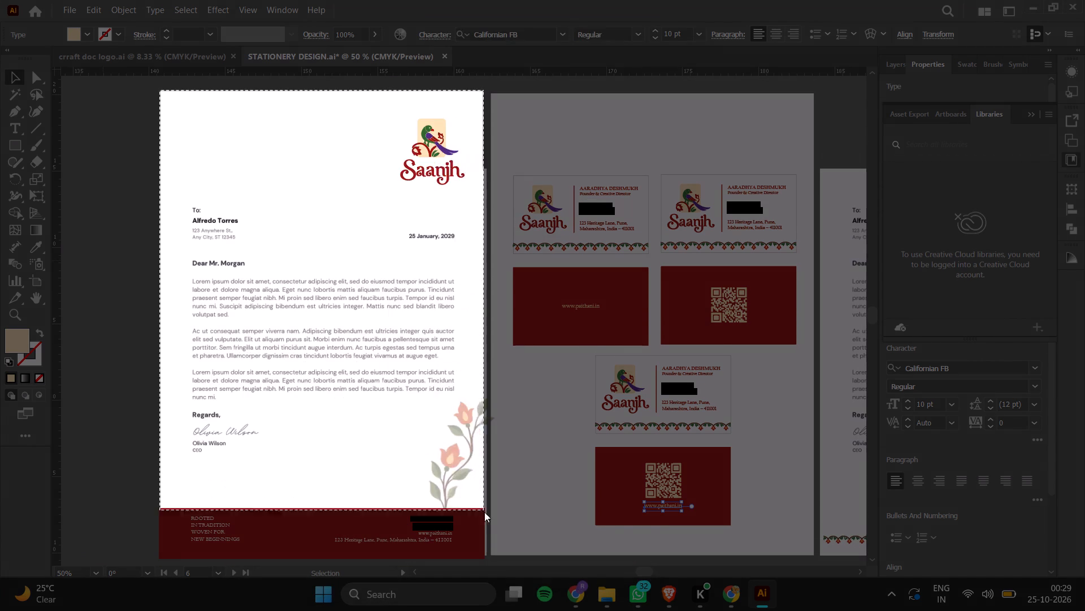
drag(484, 512, 488, 568)
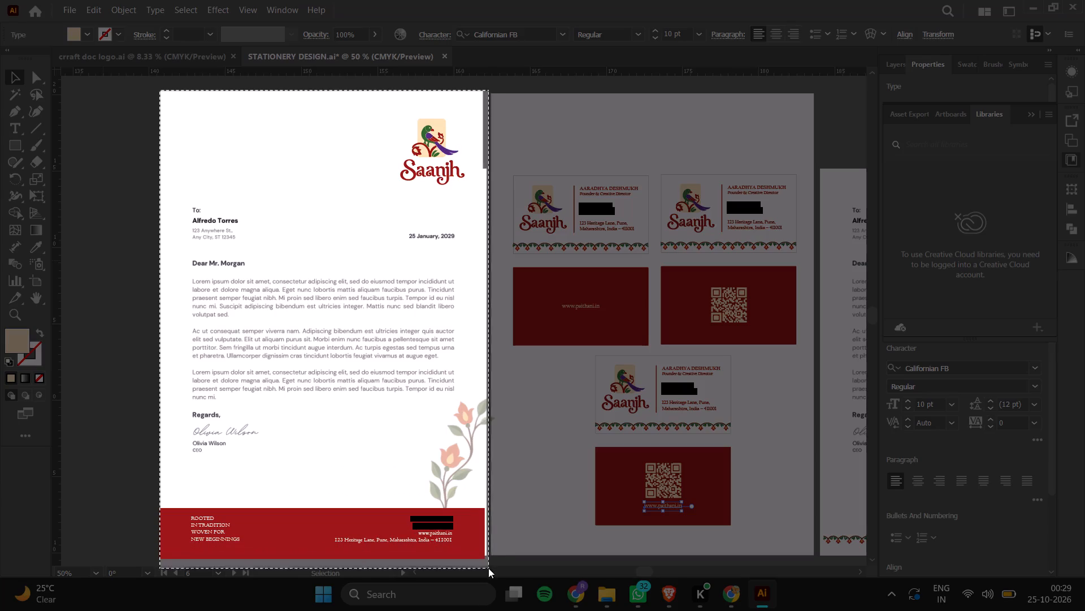
drag(488, 568, 483, 554)
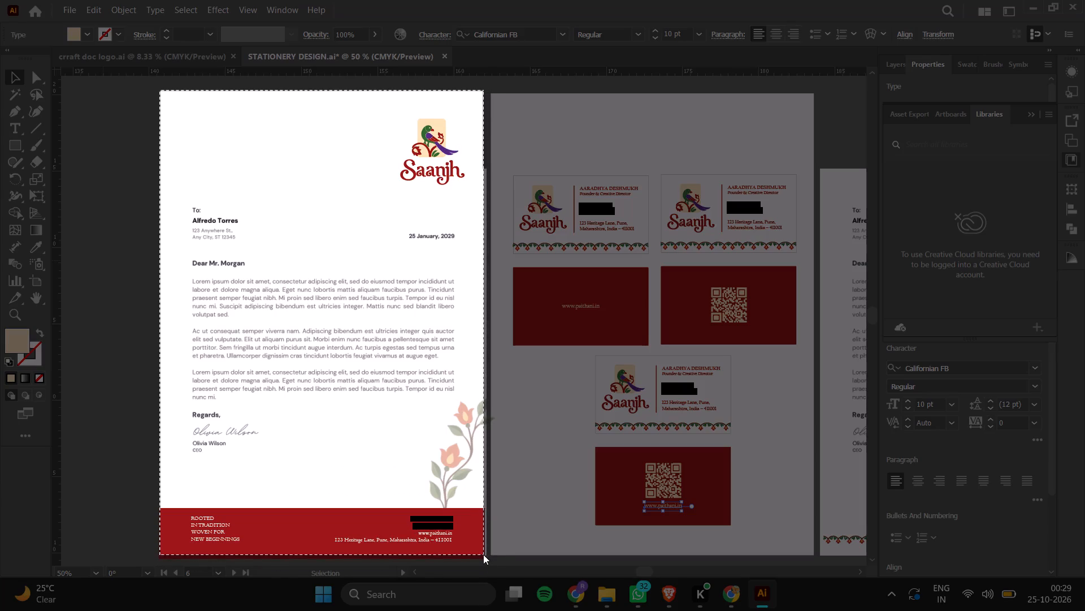
drag(483, 554, 482, 557)
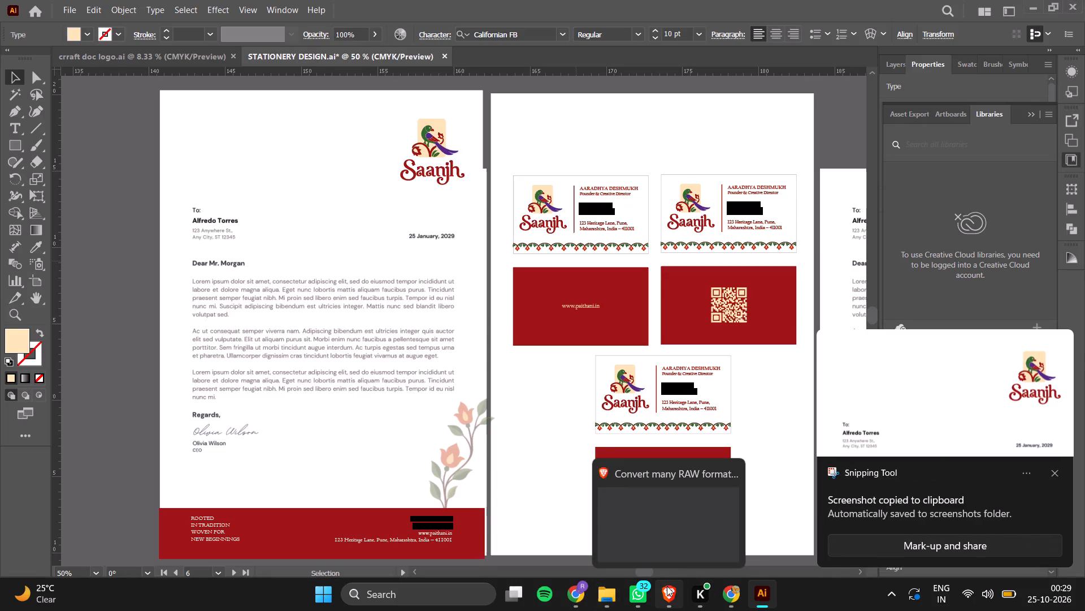
Switch to the crraft doc logo copy.pdf design in Canva and add a blank page 37 after page 36.
click(667, 587)
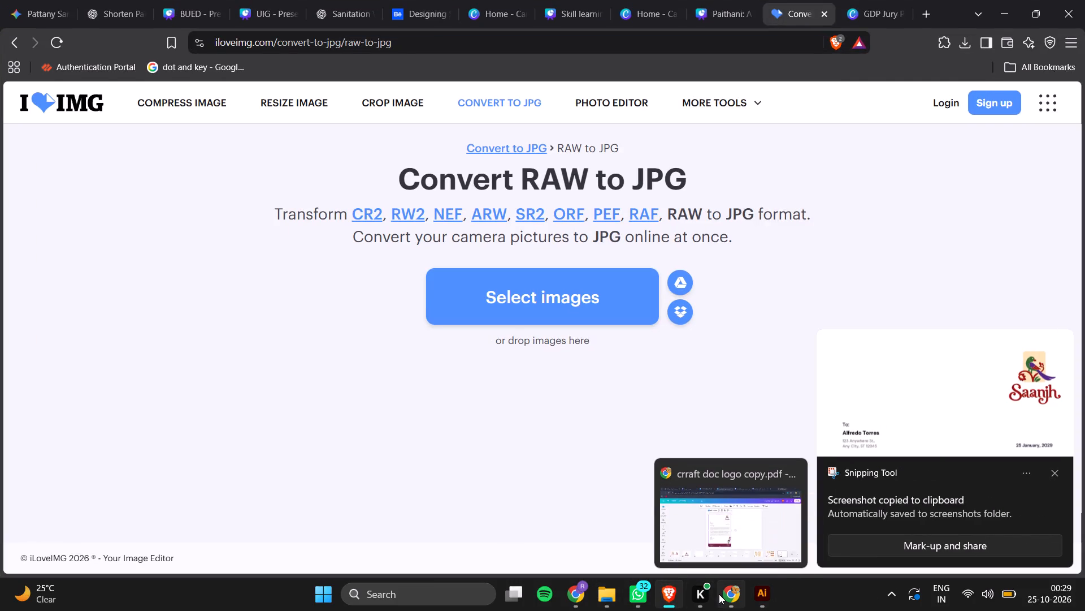
click(741, 592)
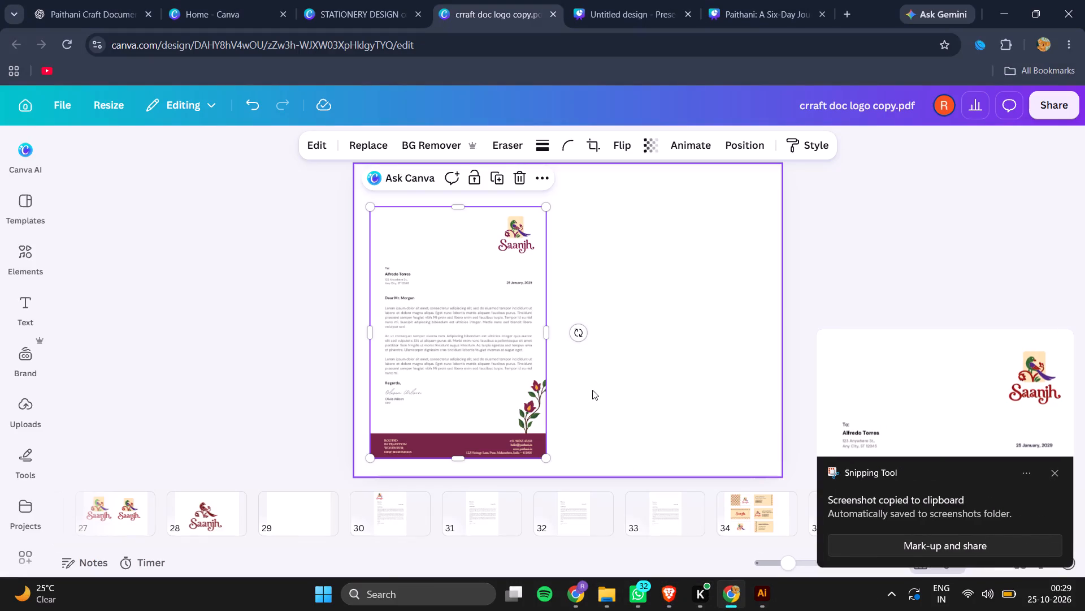
scroll(685, 522, left, 10)
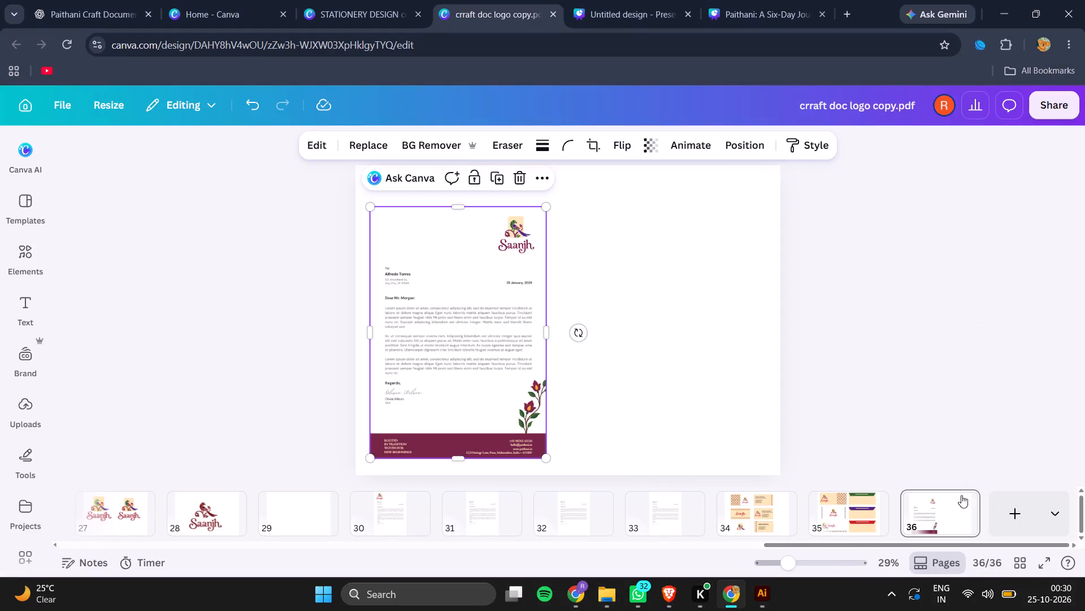
click(1023, 517)
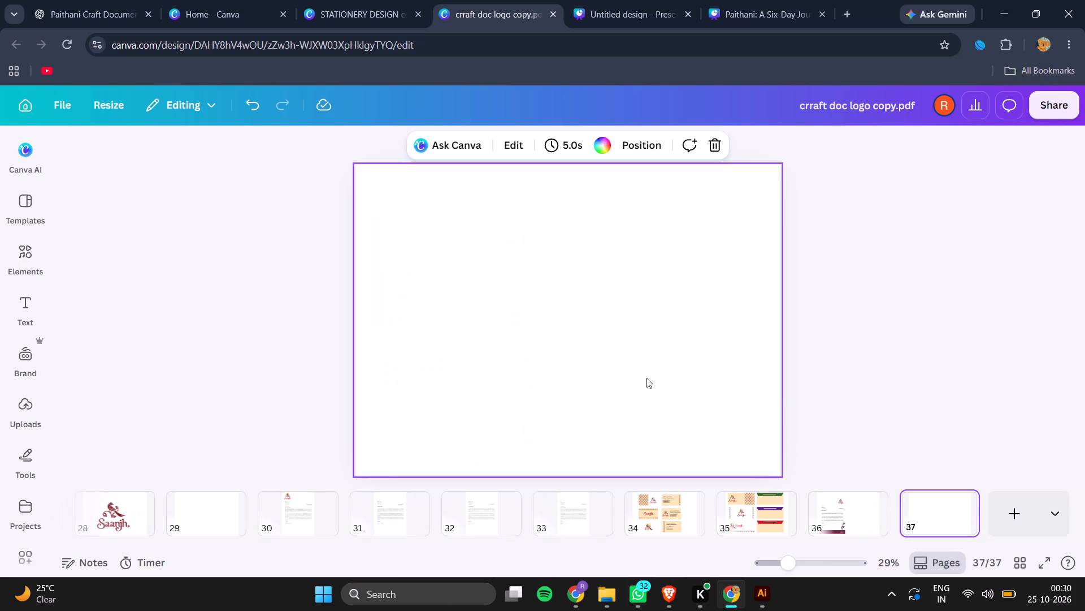
Paste the red-footer letterhead snip onto page 37, place it in the page's left half, and enlarge it to nearly full height.
key(ctrl+v)
drag(592, 316, 433, 306)
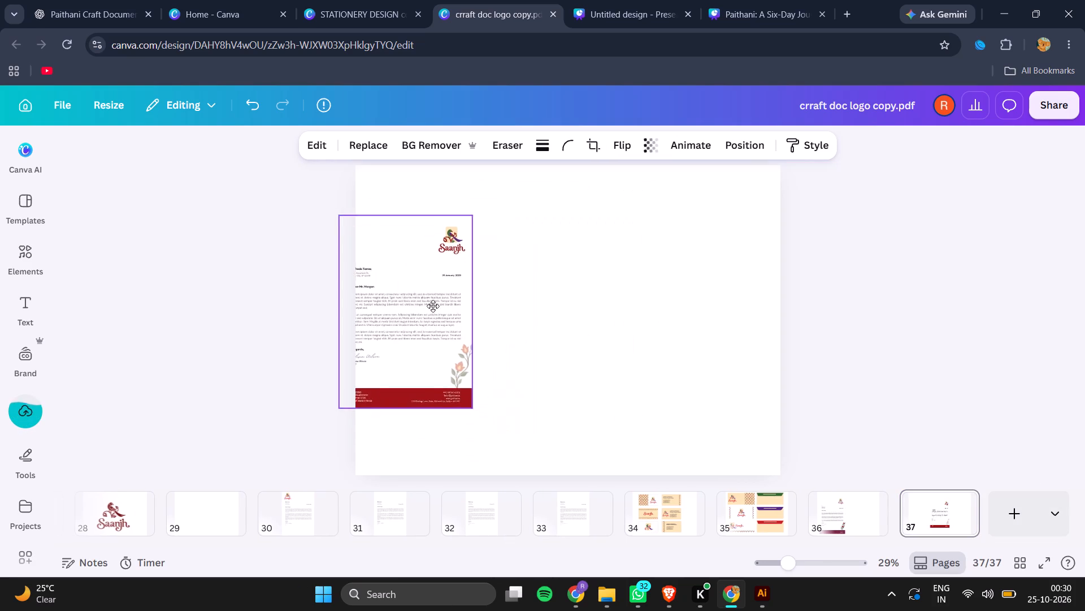
drag(433, 306, 472, 294)
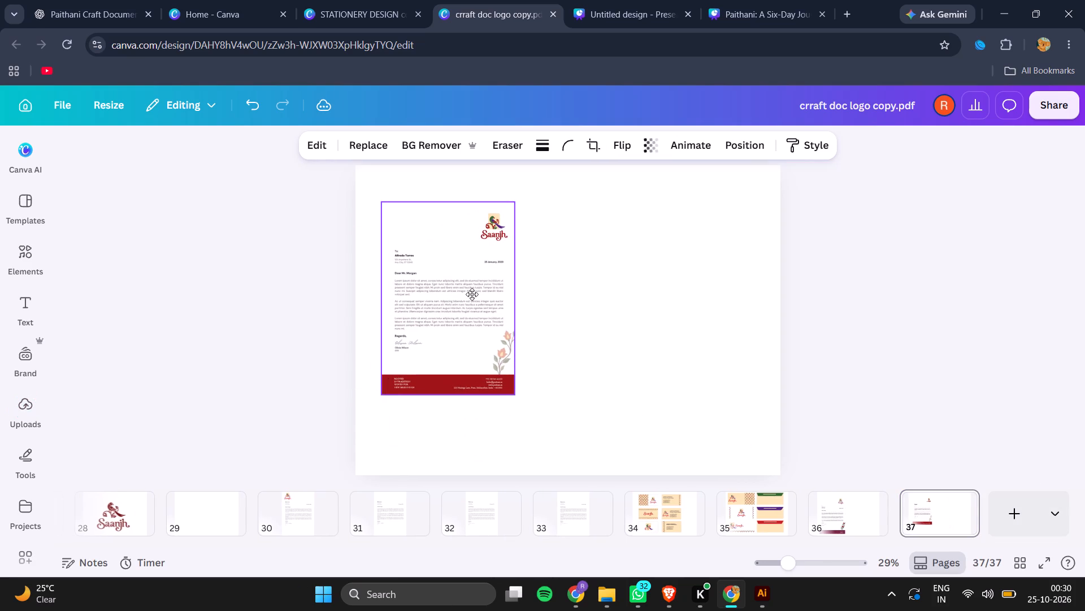
drag(472, 294, 474, 289)
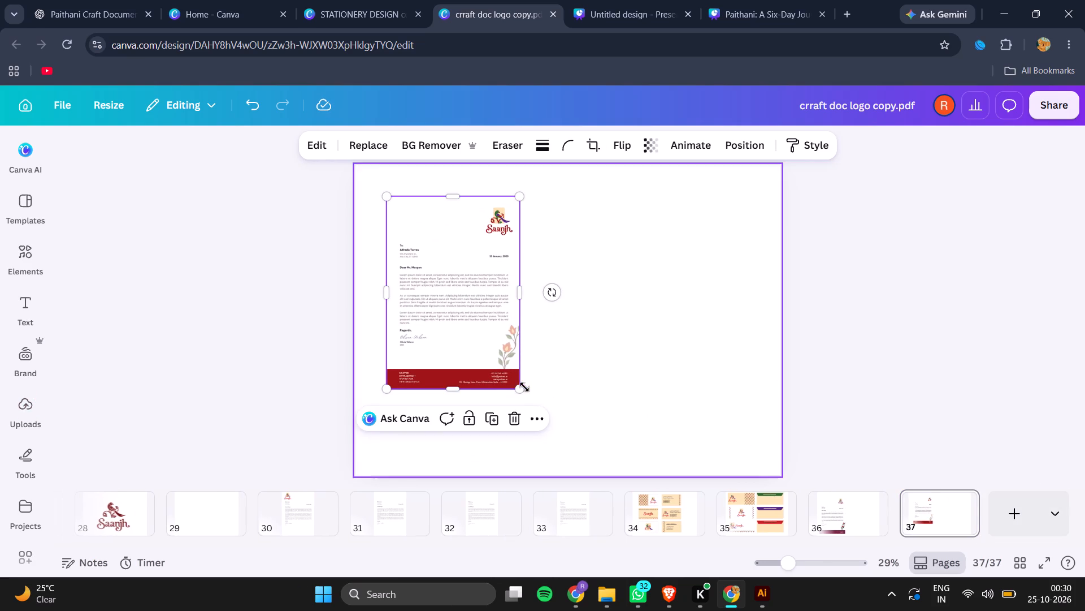
drag(519, 392, 572, 443)
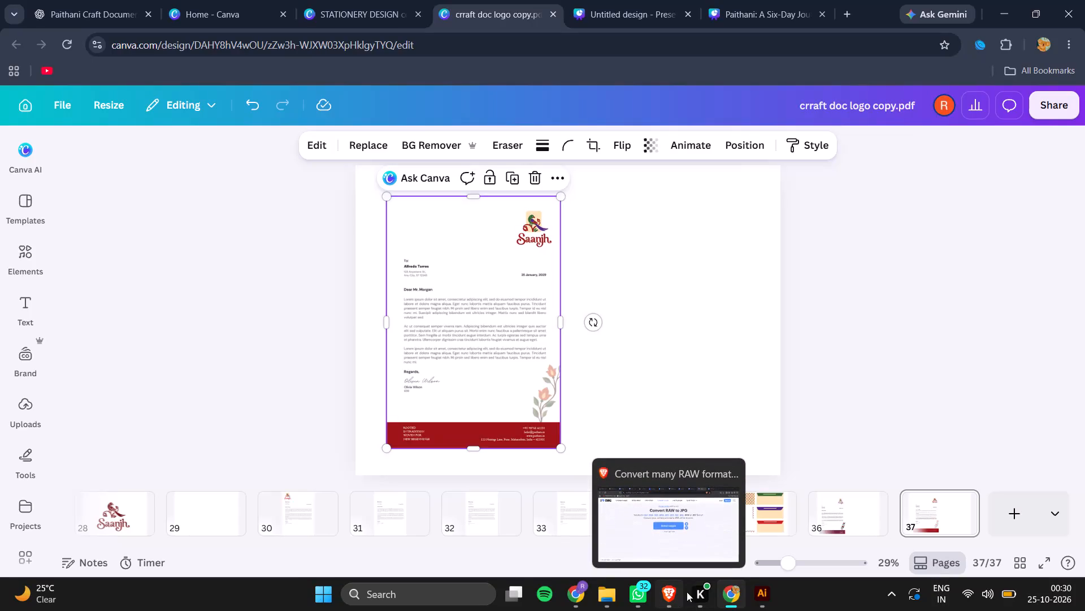
Switch back to the STATIONERY DESIGN document in Illustrator and bring the whole red-design business card page into view.
click(747, 591)
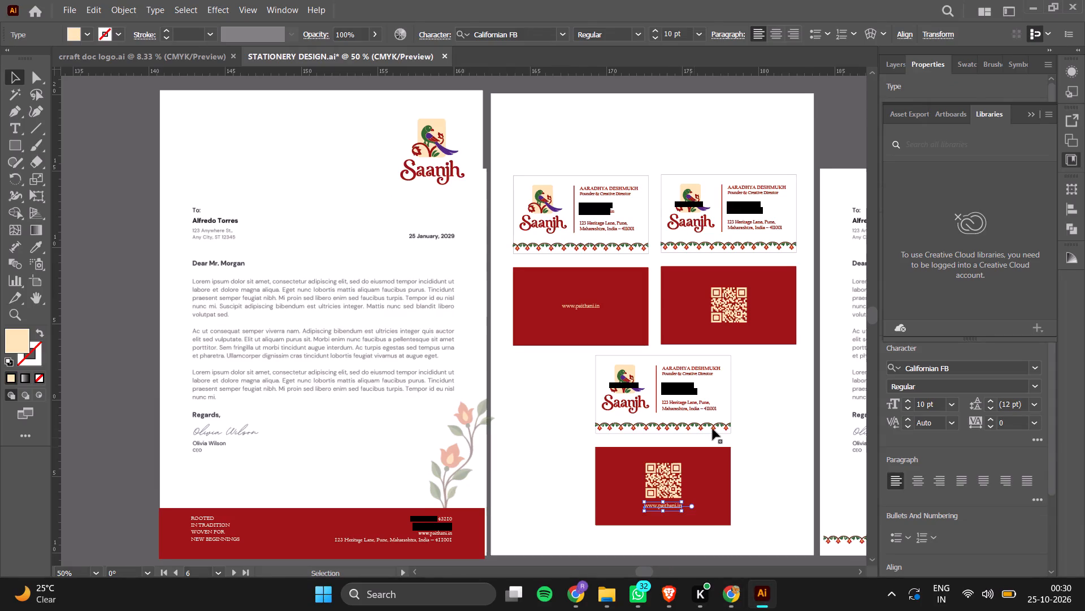
scroll(713, 429, left, 1)
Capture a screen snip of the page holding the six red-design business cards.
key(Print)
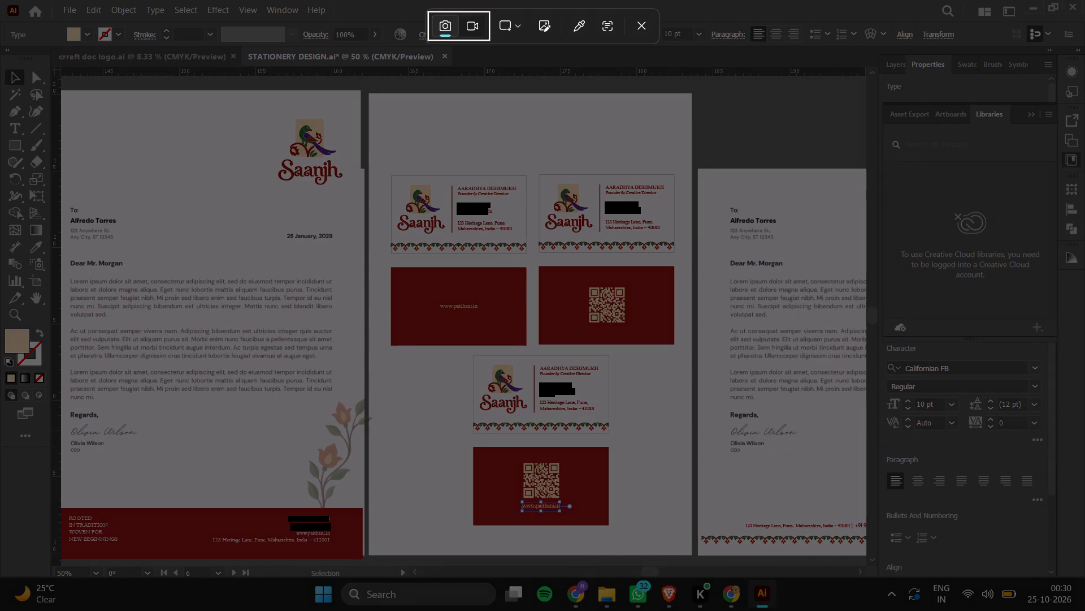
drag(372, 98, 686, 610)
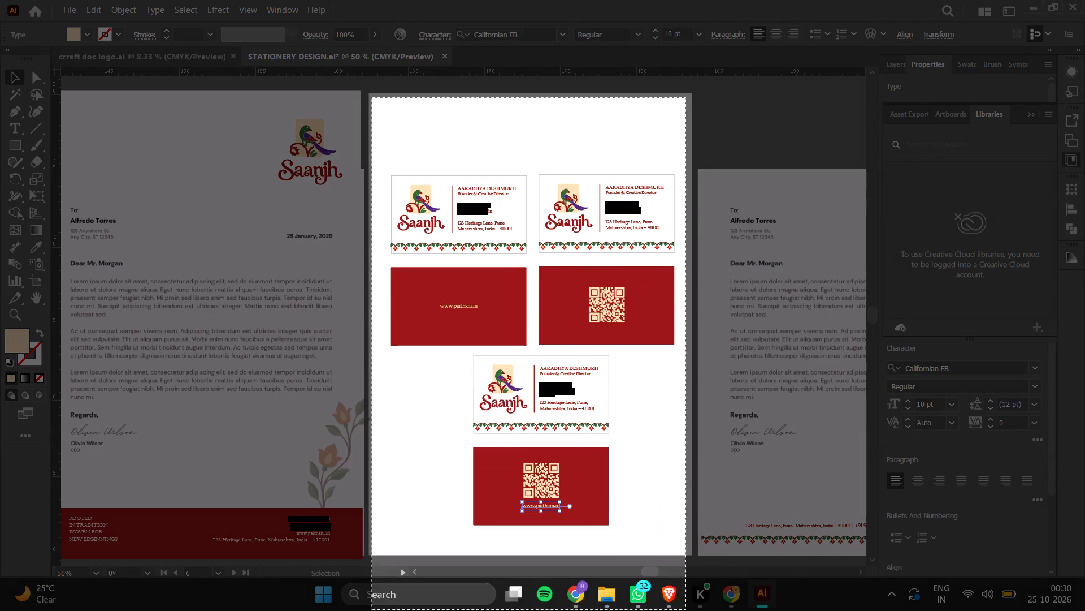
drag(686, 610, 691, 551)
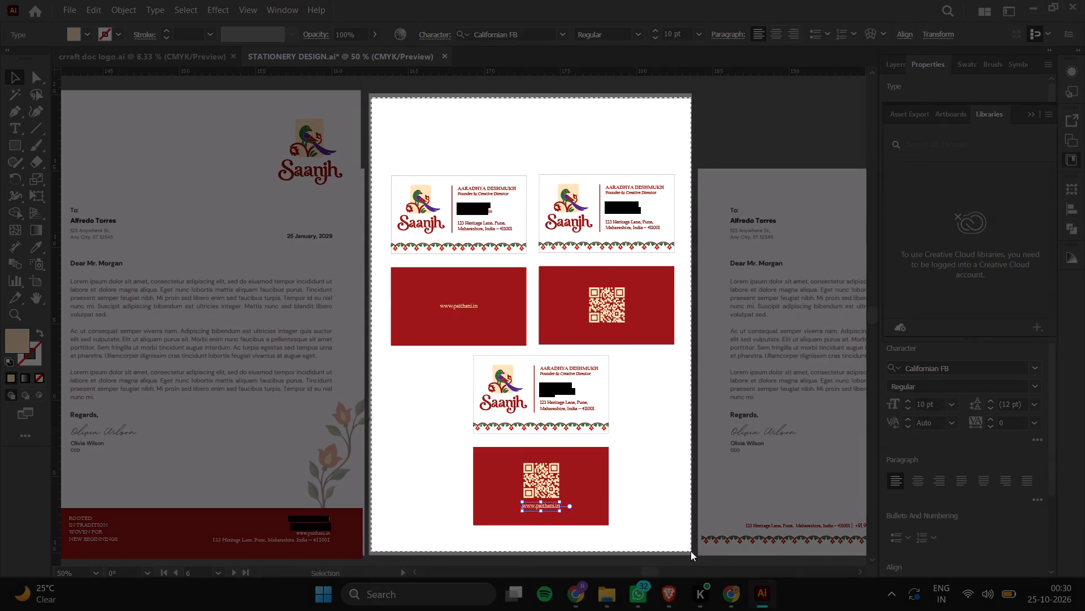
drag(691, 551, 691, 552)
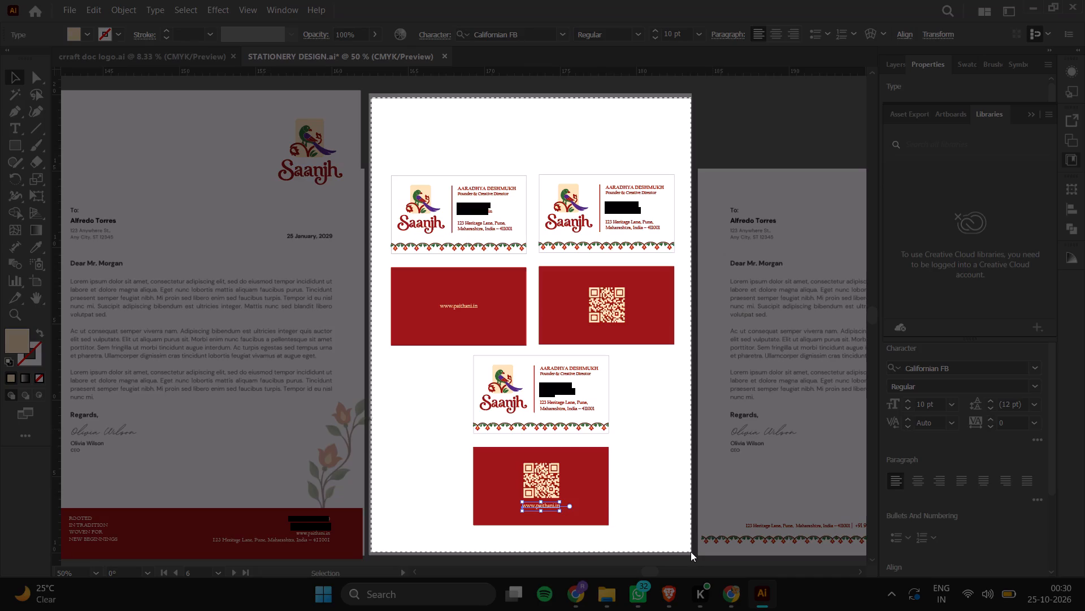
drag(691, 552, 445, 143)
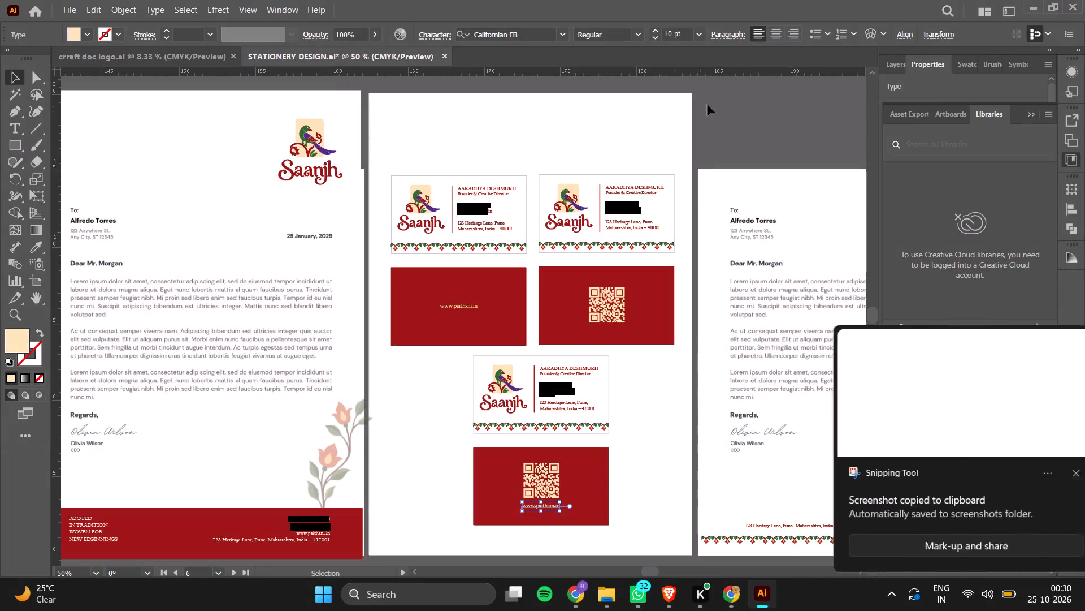
Deselect the website text and capture a clean screen snip of the six-card red-design page, cropped to its edges.
click(705, 144)
key(Print)
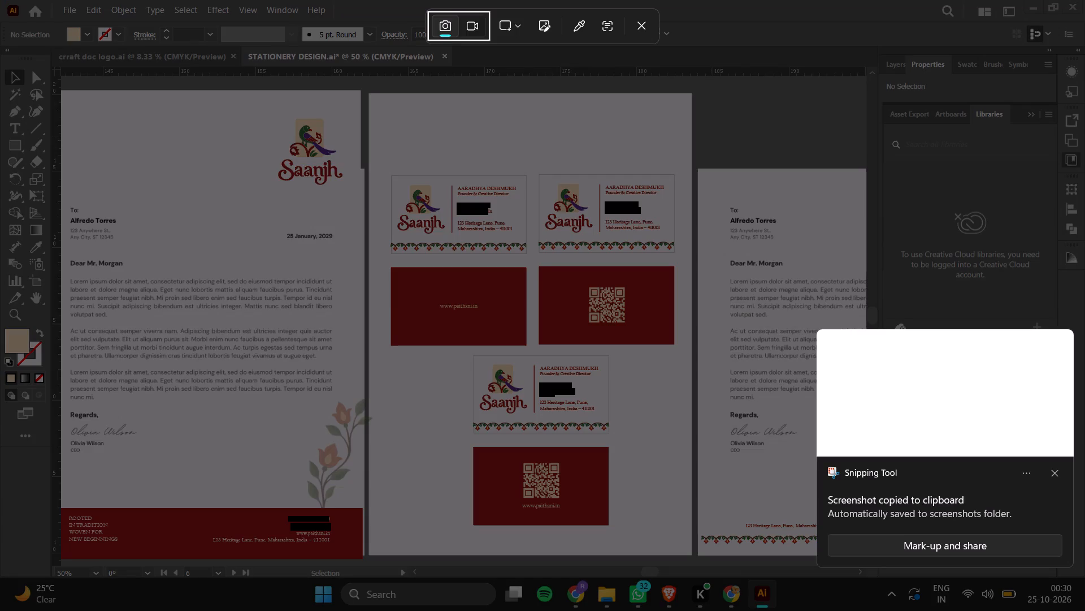
drag(370, 93, 692, 550)
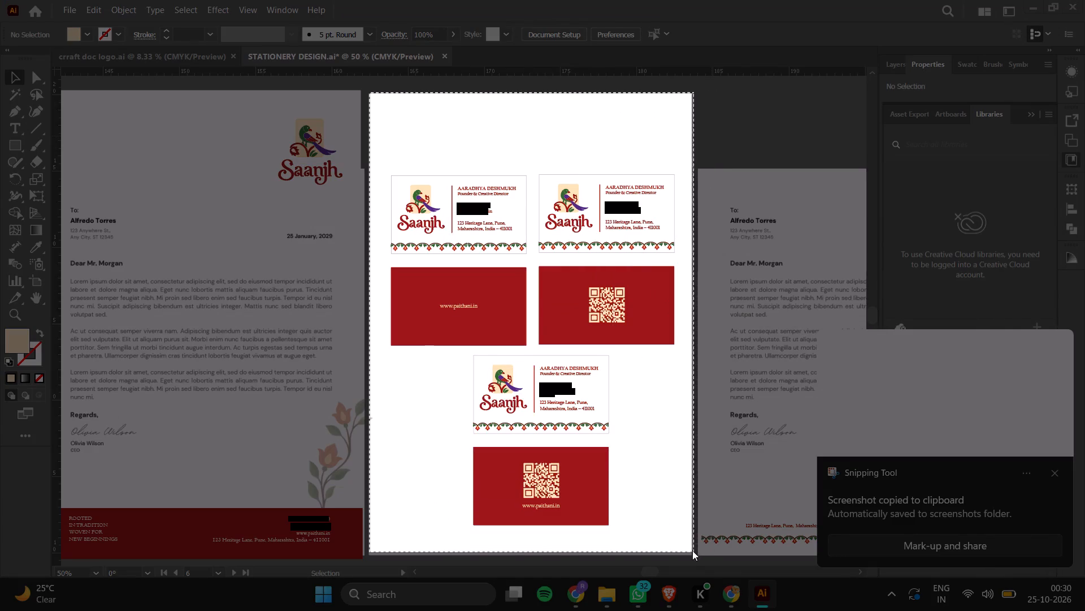
drag(692, 550, 688, 553)
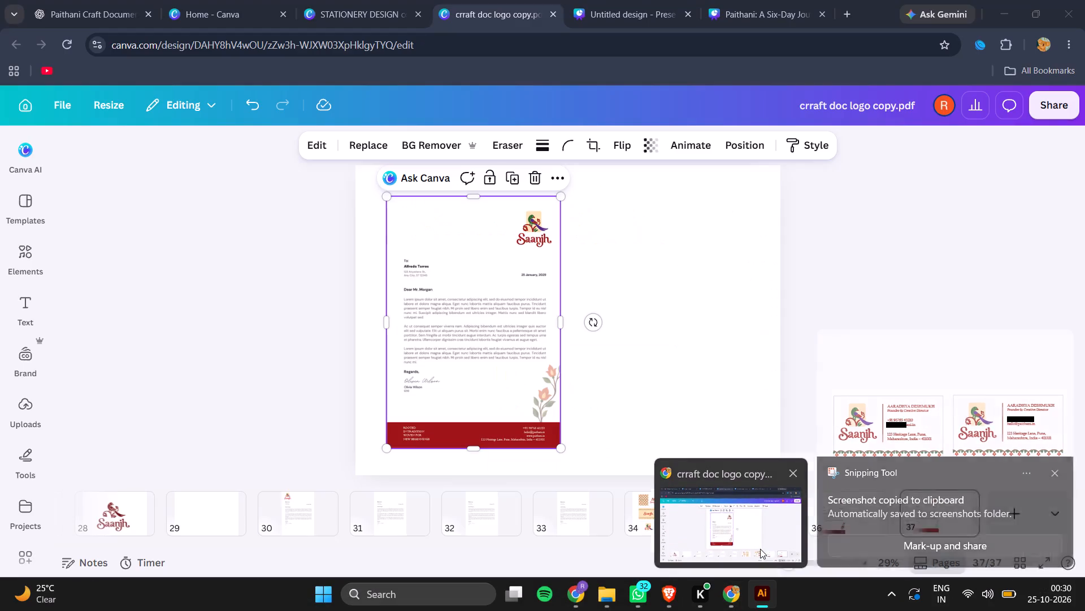
Paste the six-card red-design snip onto page 37 in Canva, enlarge it, and position it beside the red-footer letterhead.
click(760, 549)
click(767, 339)
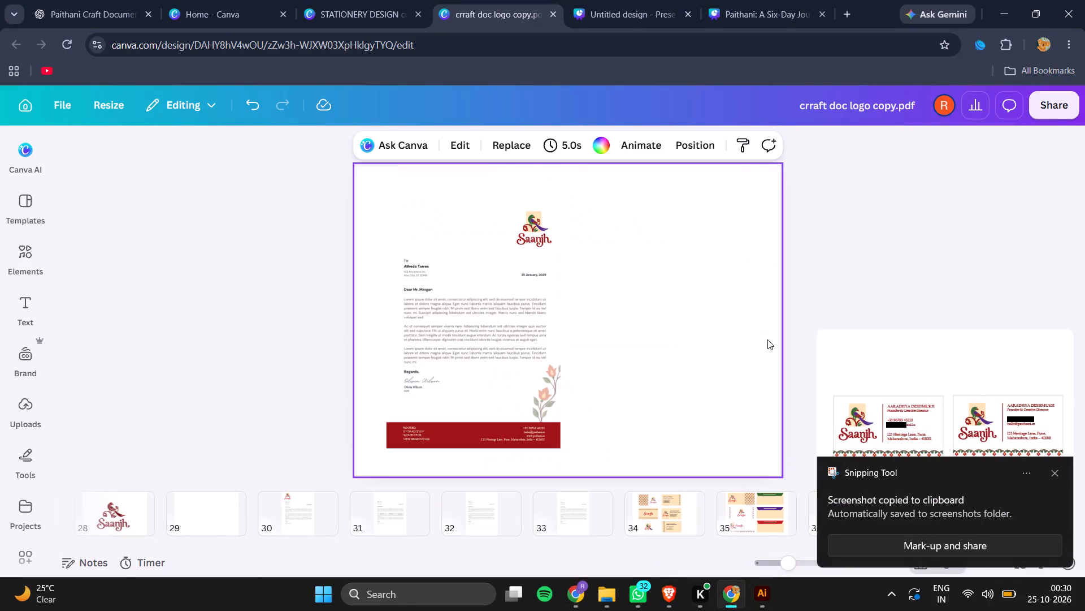
key(ctrl+v)
drag(606, 346, 692, 302)
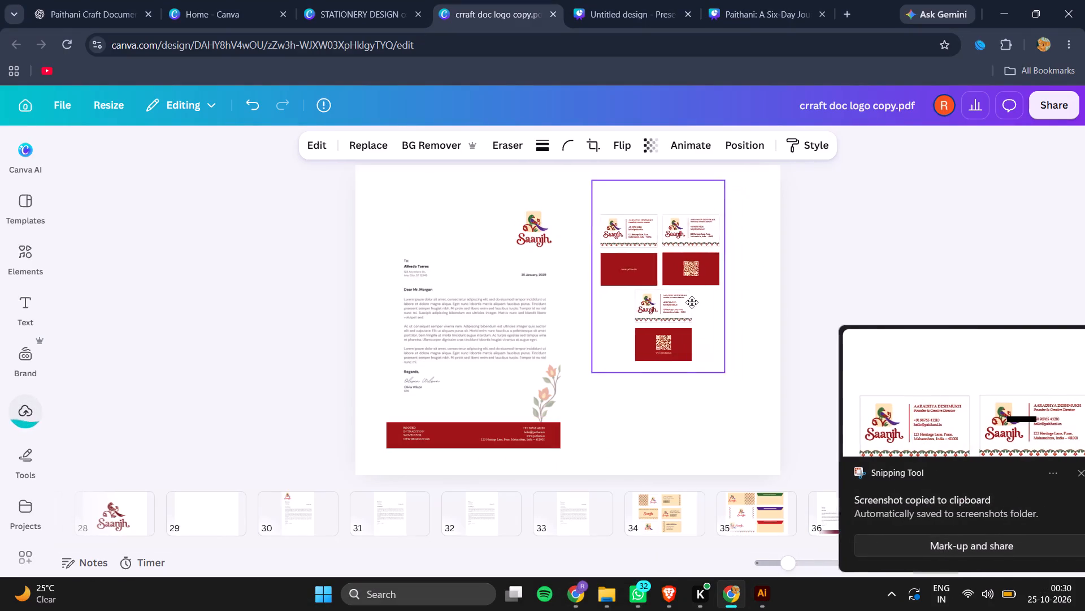
drag(692, 302, 683, 307)
drag(715, 376, 781, 427)
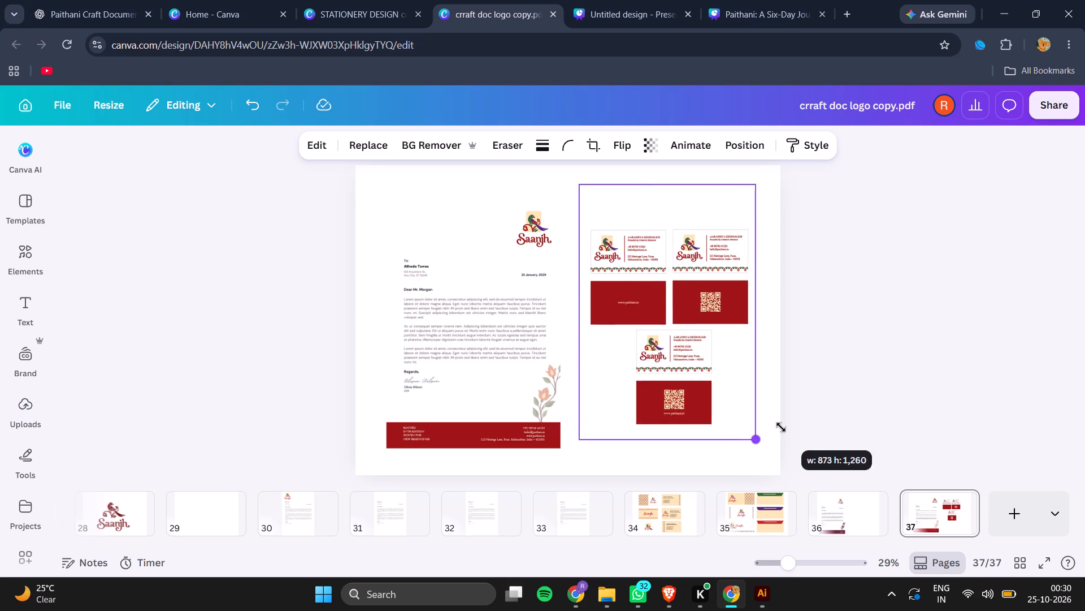
drag(781, 427, 792, 445)
drag(740, 329, 730, 318)
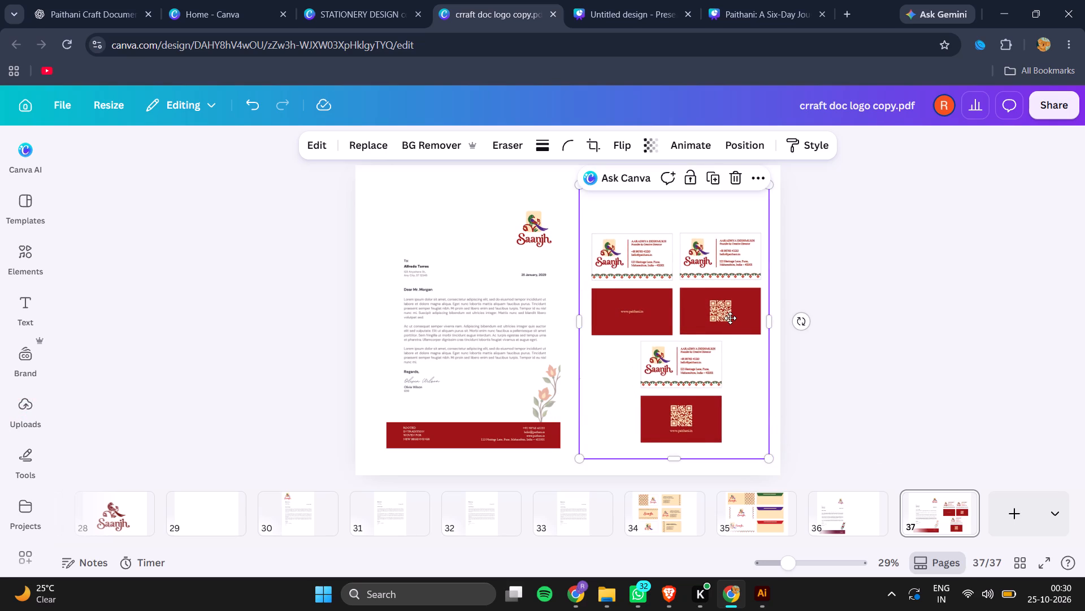
drag(730, 318, 720, 307)
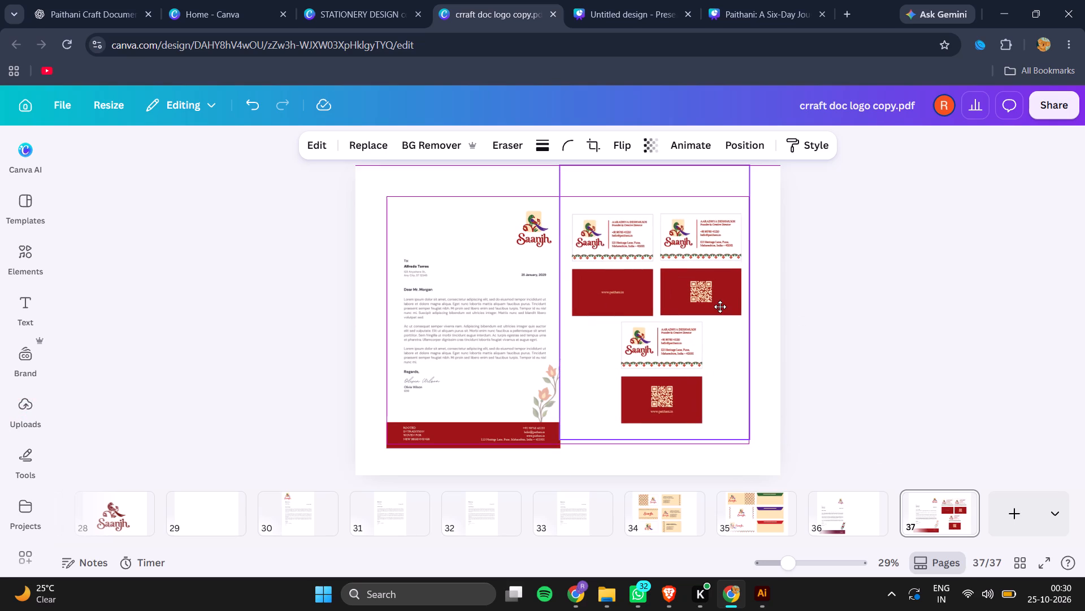
drag(720, 307, 726, 304)
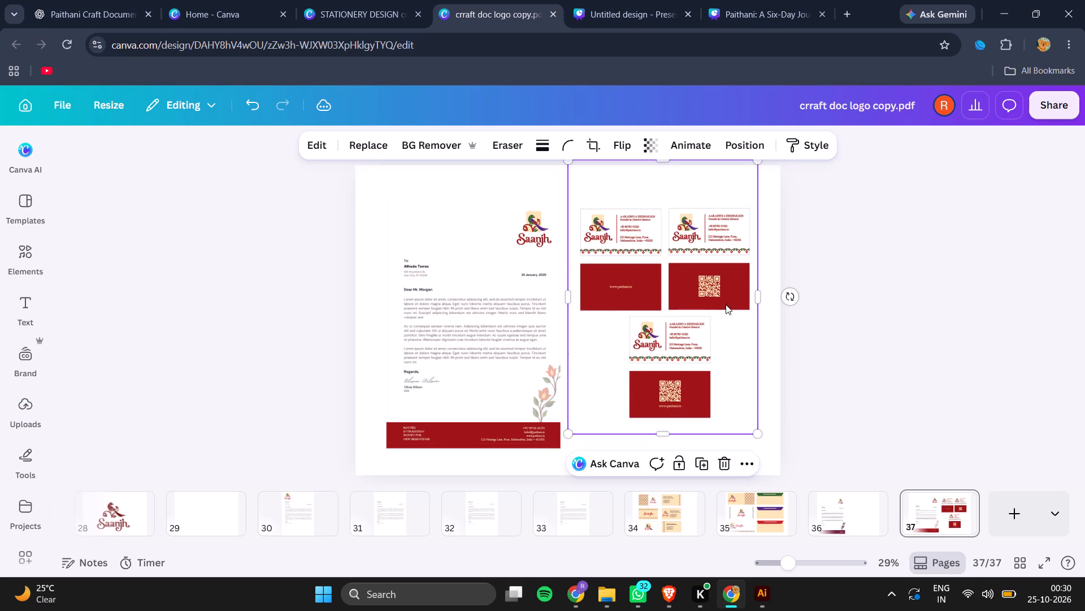
click(806, 311)
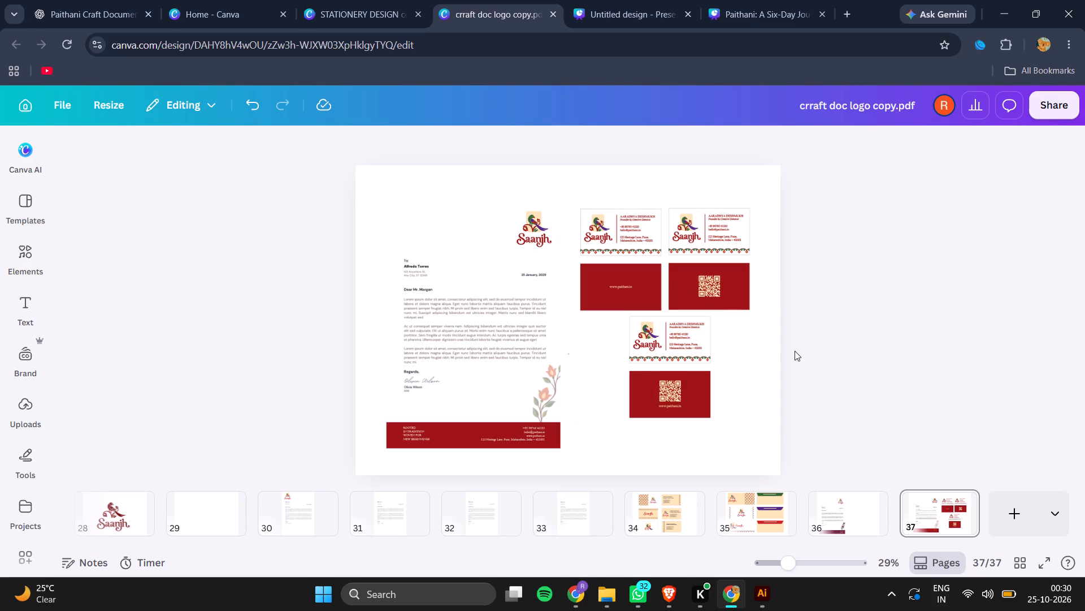
Add a new blank page 38 after page 37.
click(1008, 531)
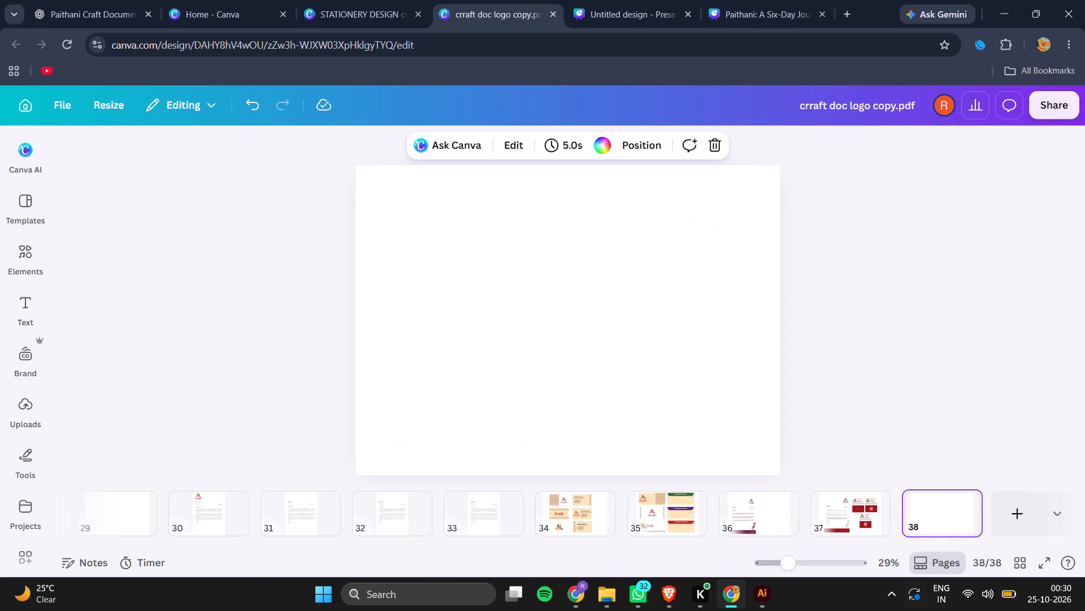
Switch to Illustrator's STATIONERY DESIGN document and capture a screen snip of the maroon-footer letterhead, cropped to its page edges.
click(769, 582)
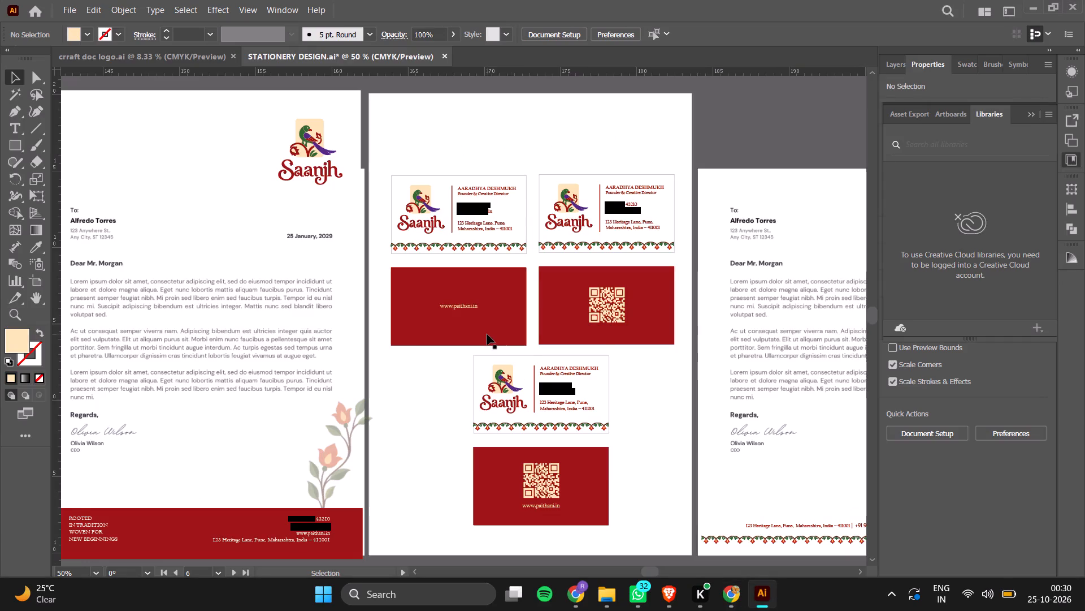
scroll(487, 334, down, 11)
scroll(487, 332, right, 2)
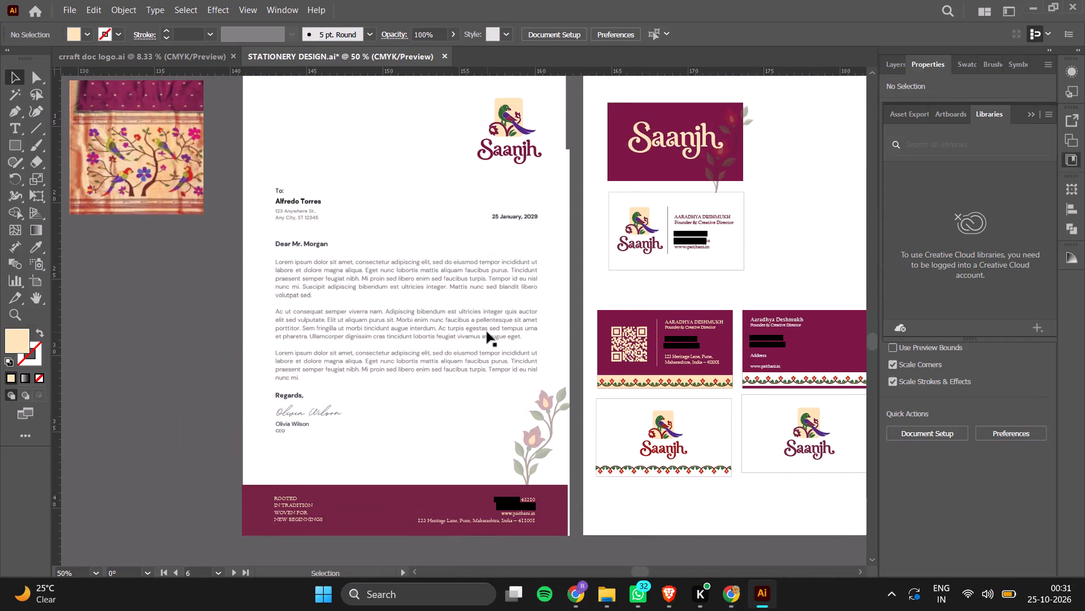
scroll(487, 332, up, 1)
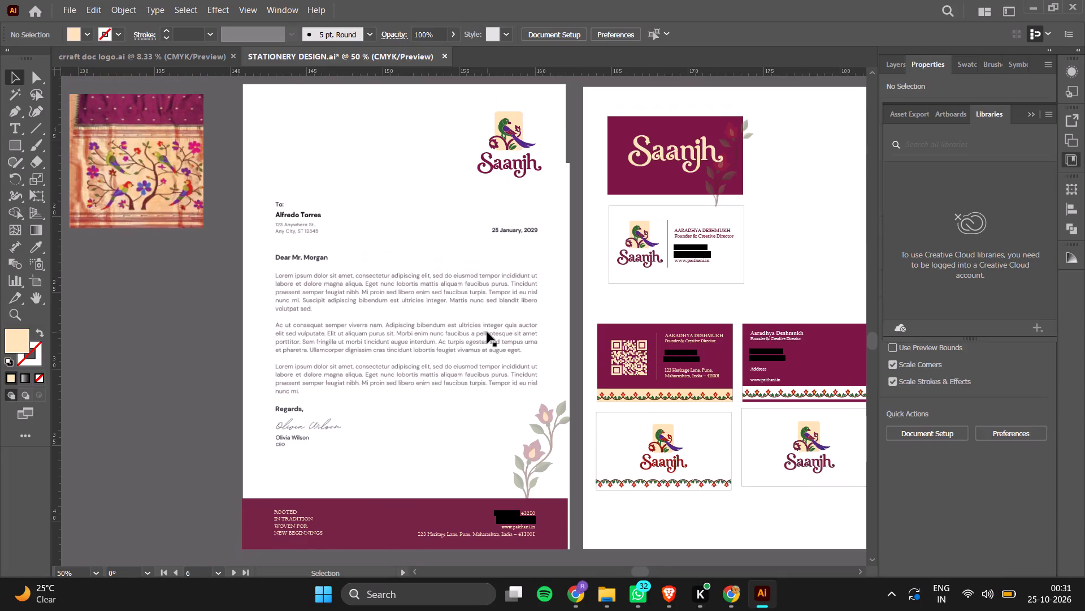
key(Print)
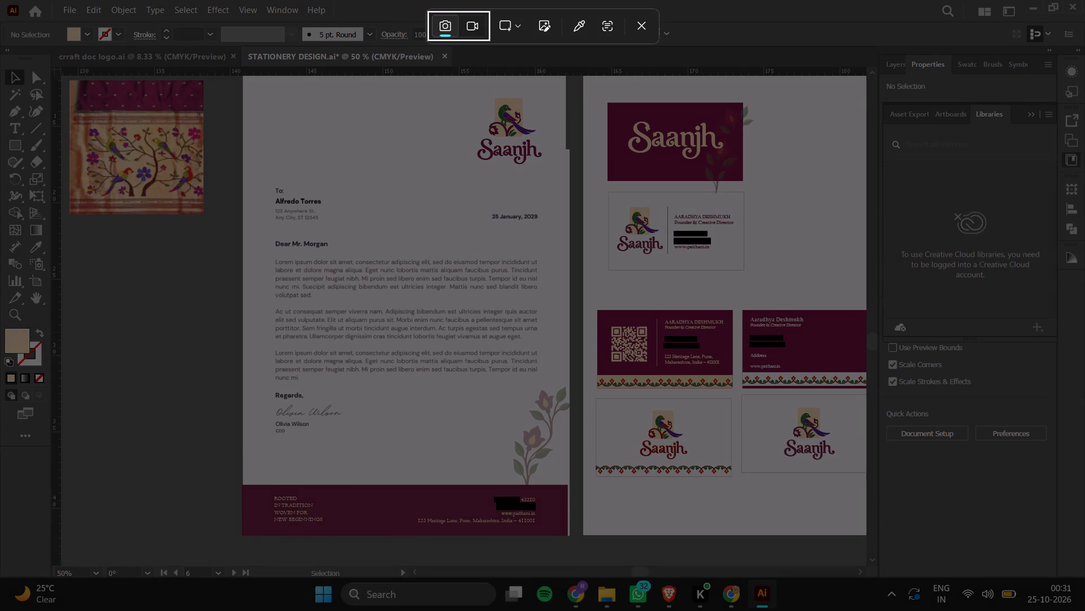
drag(244, 77, 566, 531)
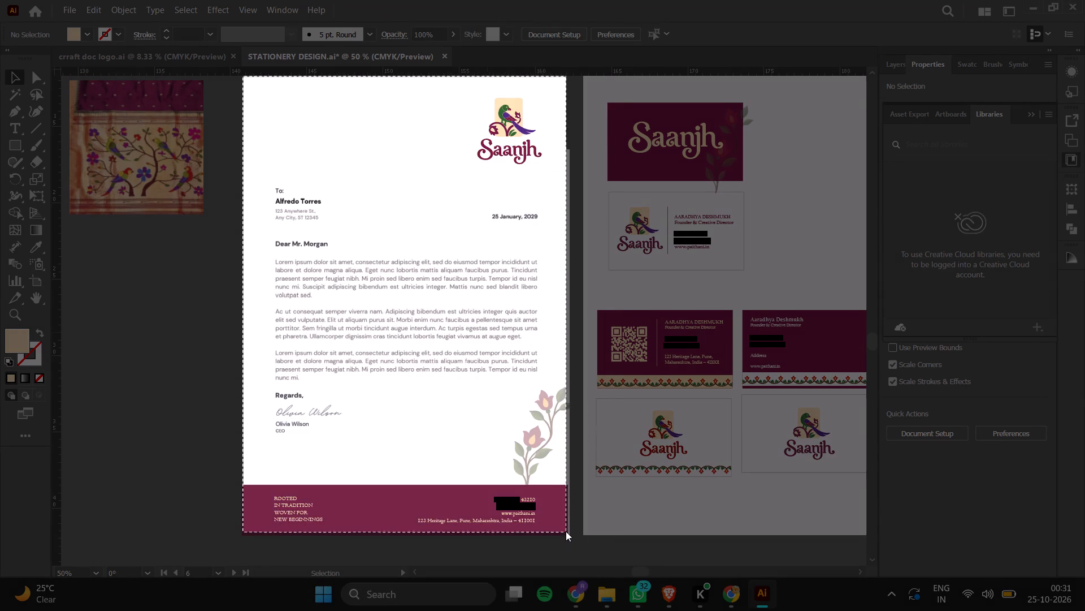
drag(566, 531, 565, 535)
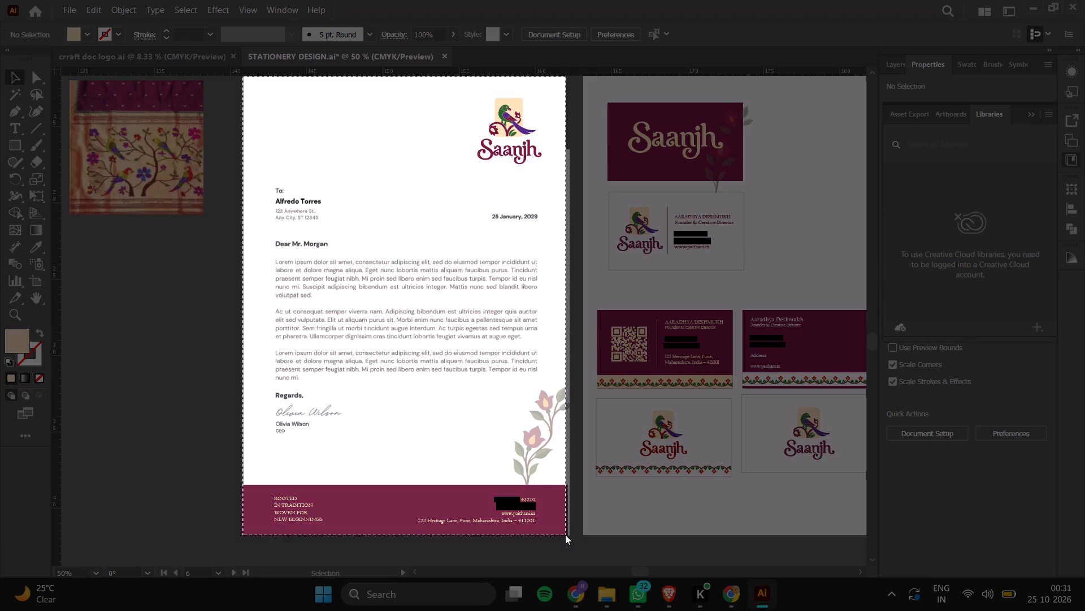
drag(565, 535, 566, 533)
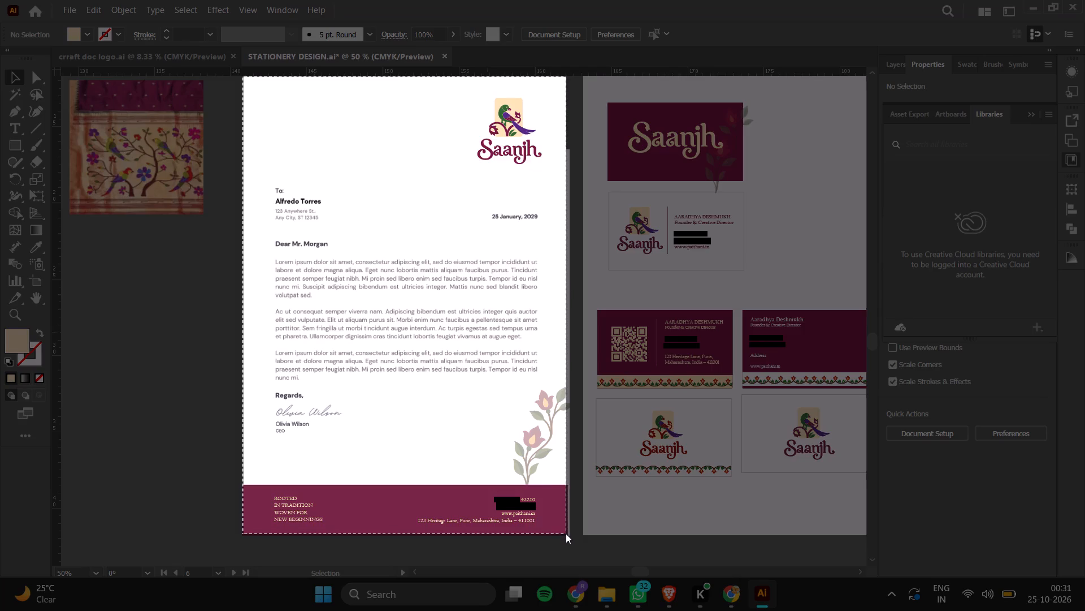
drag(566, 533, 567, 533)
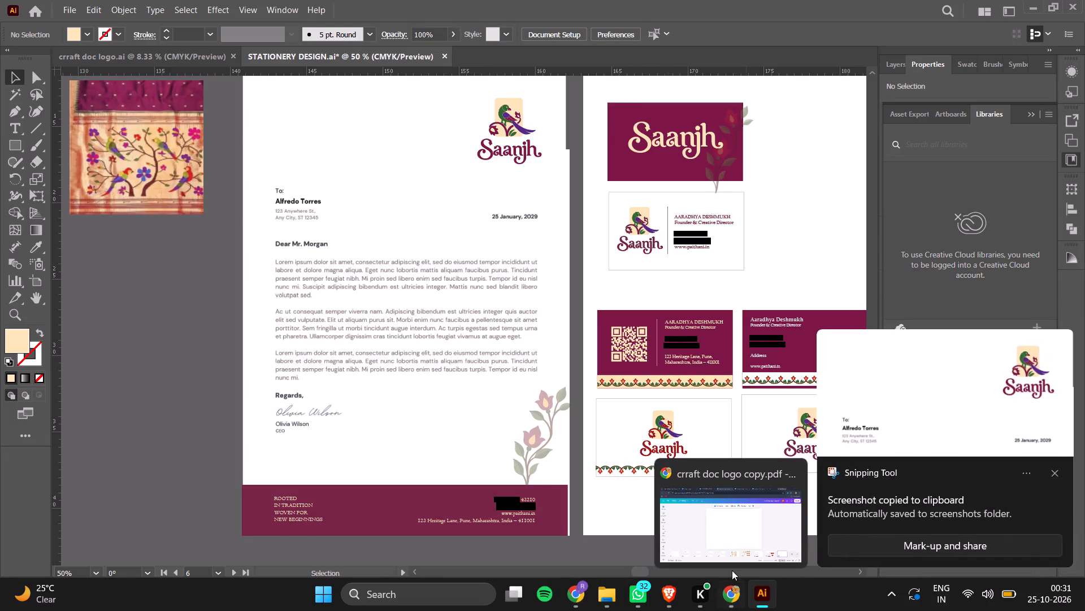
Paste the maroon-footer letterhead snip onto Canva page 38, place it in the page's left half, and enlarge it to nearly full height.
click(730, 533)
click(825, 255)
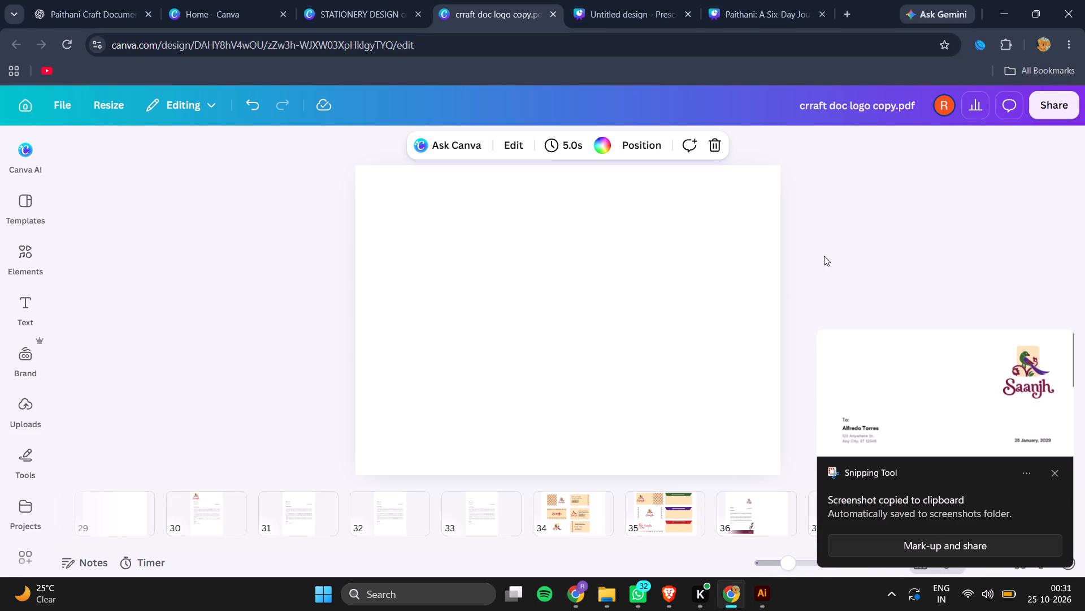
key(ctrl+v)
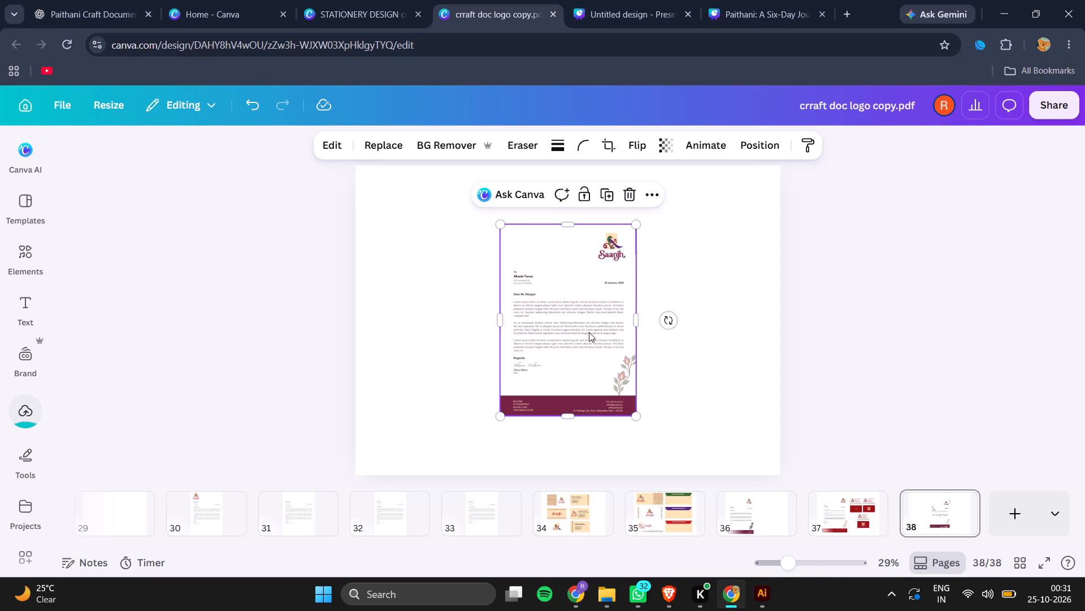
drag(589, 332, 461, 311)
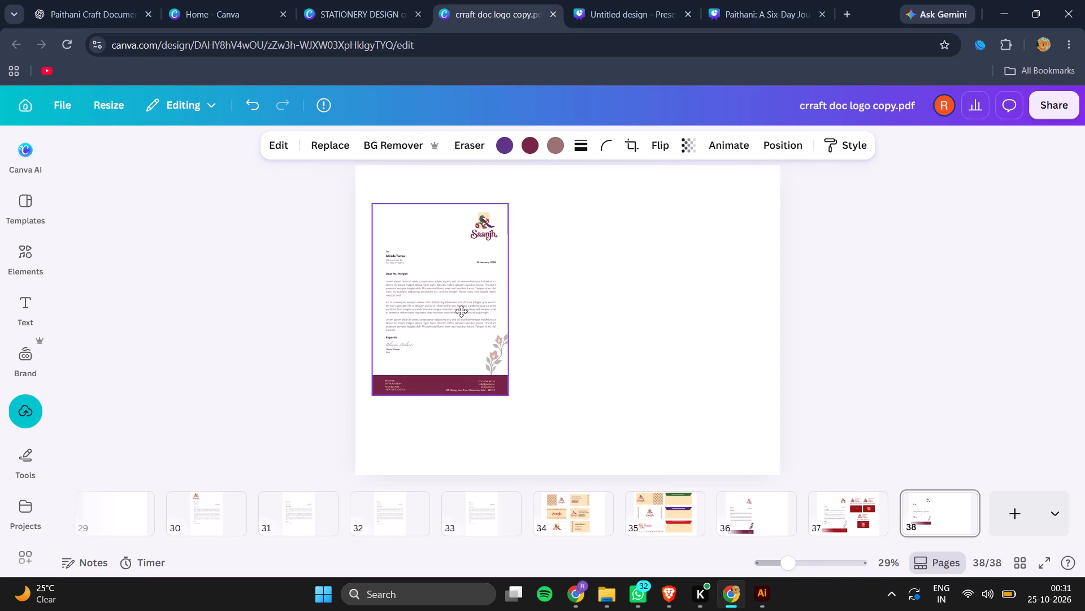
drag(461, 311, 468, 313)
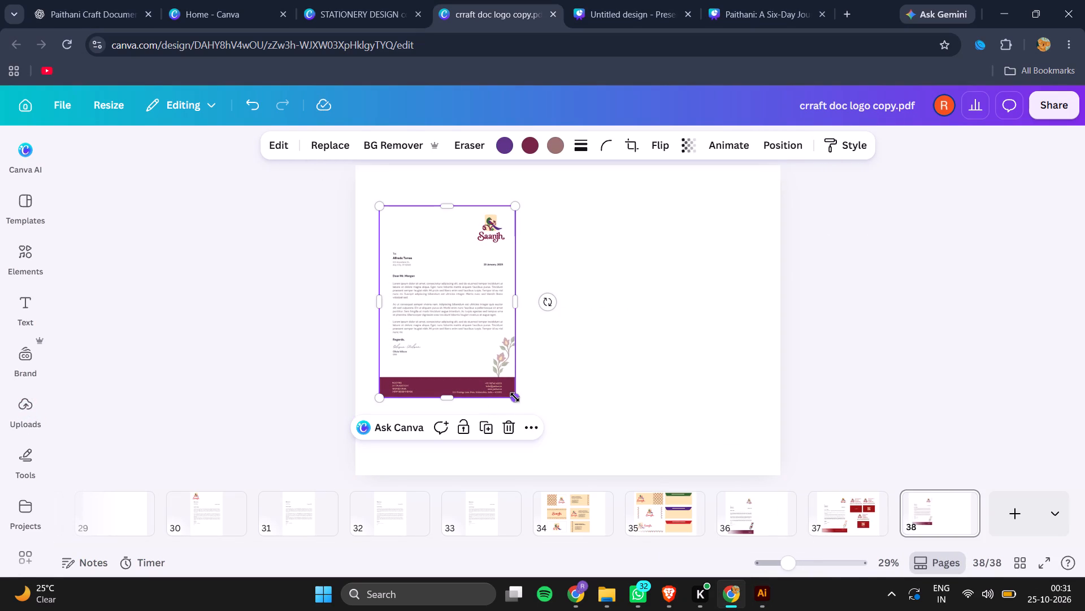
drag(514, 397, 582, 438)
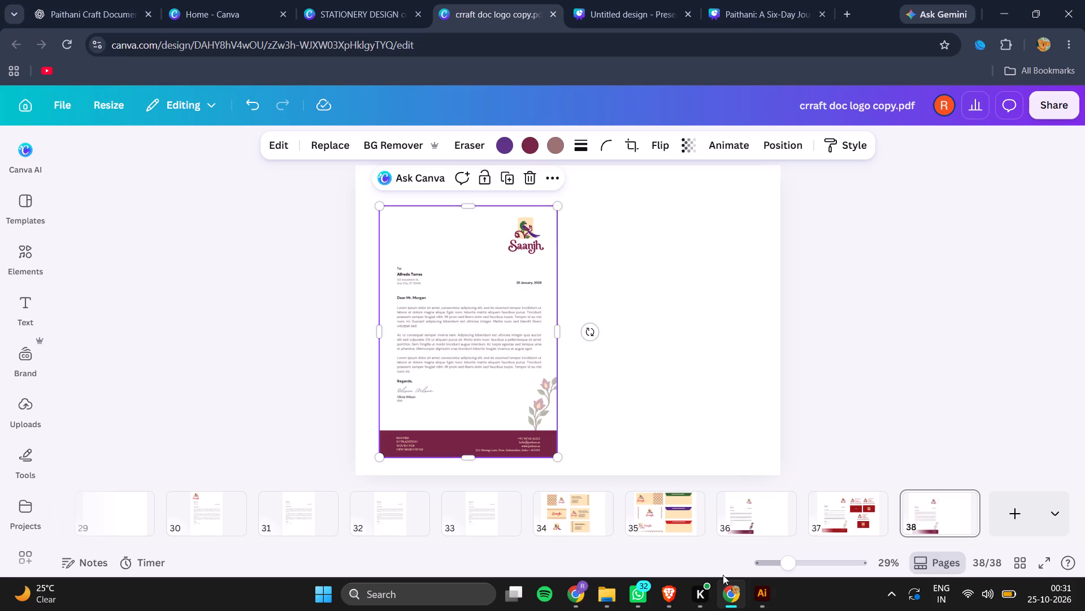
Back in Illustrator, delete the floral branch from the maroon Saanjh logo card on the maroon-design business card page.
click(769, 602)
scroll(692, 432, left, 1)
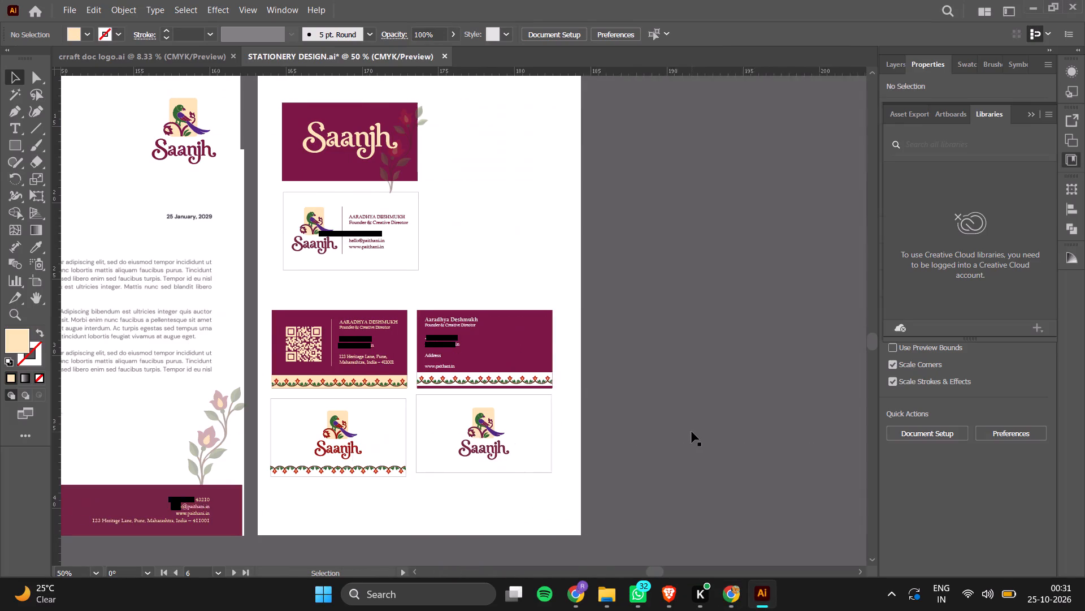
scroll(692, 432, left, 1)
scroll(692, 432, right, 1)
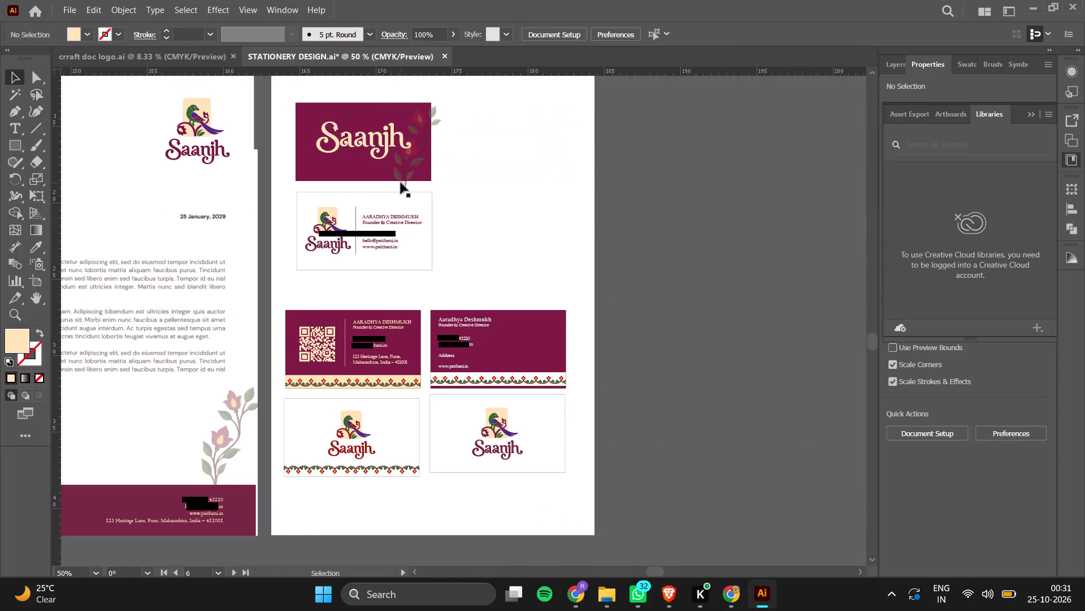
click(401, 183)
key(Delete)
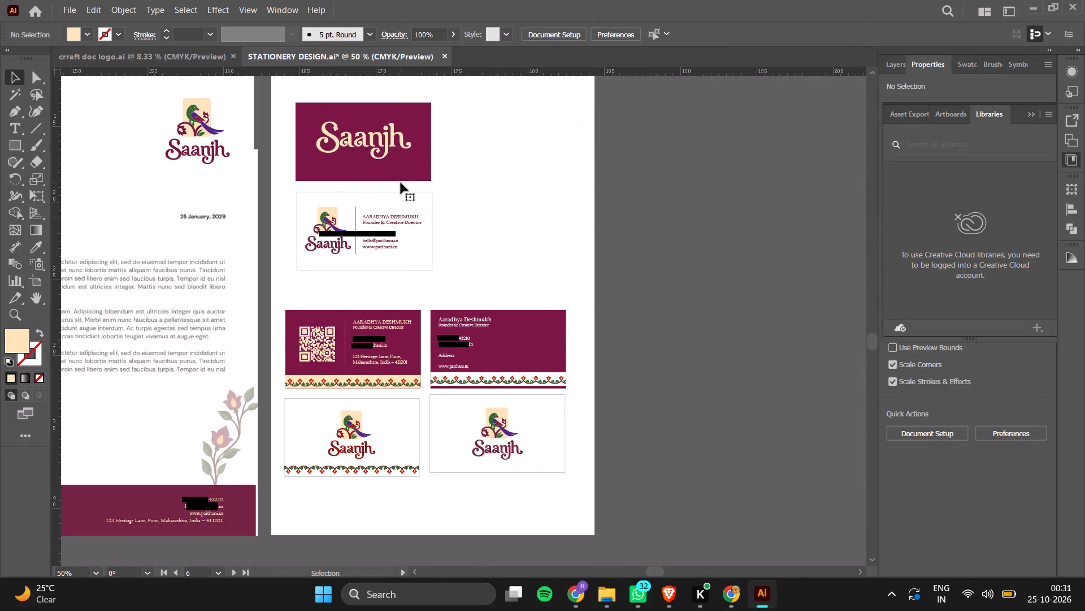
Look over the maroon letterhead and business card pages across the whole STATIONERY DESIGN document.
key(ctrl+minus)
key(ctrl+minus)
key(ctrl+minus)
key(ctrl+minus)
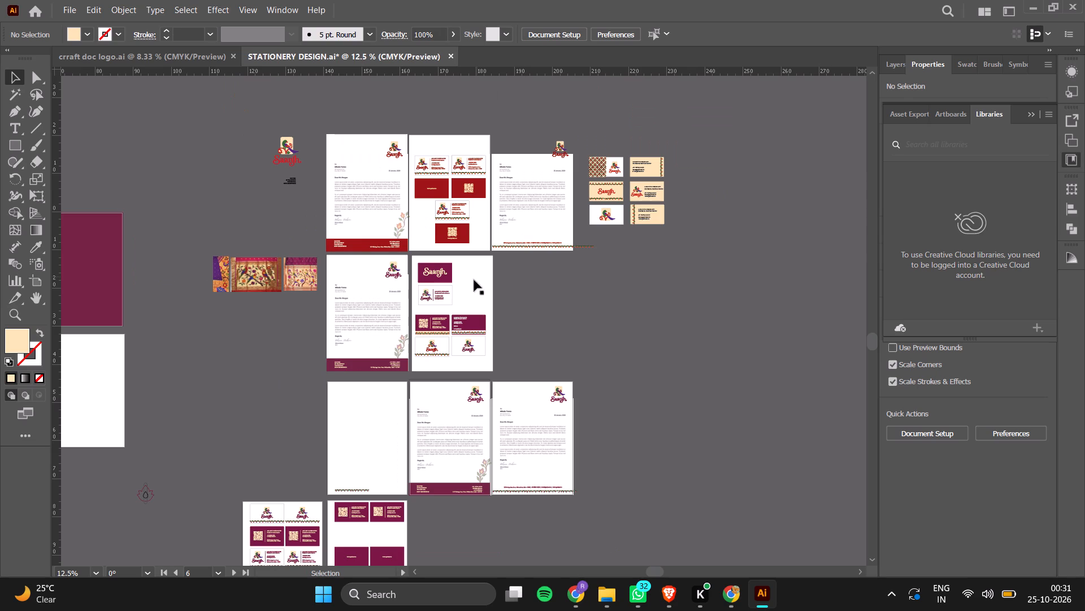
scroll(467, 299, down, 2)
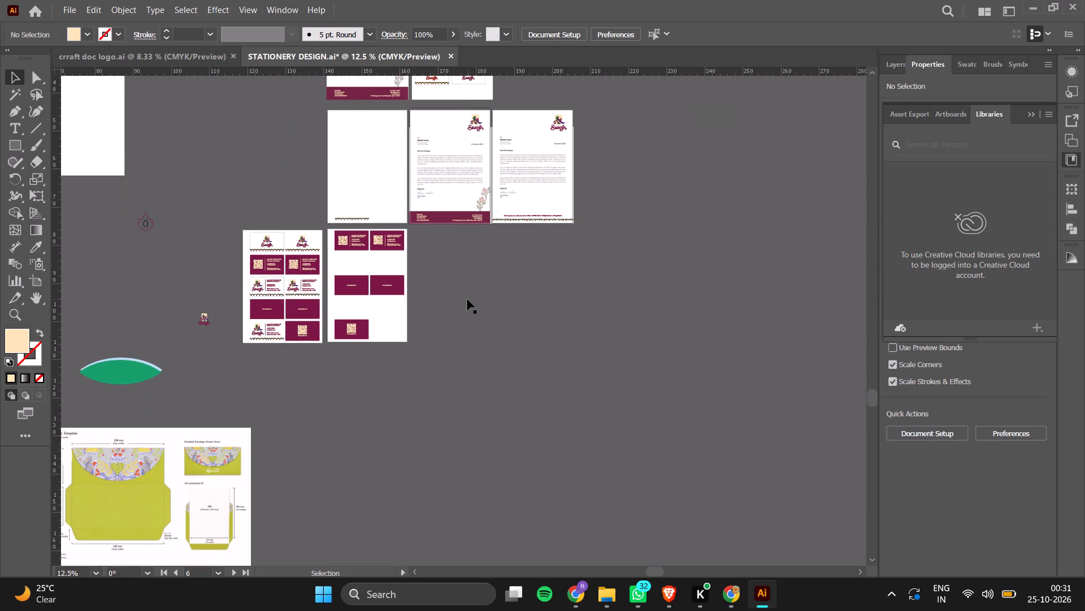
scroll(467, 299, down, 1)
scroll(467, 299, up, 1)
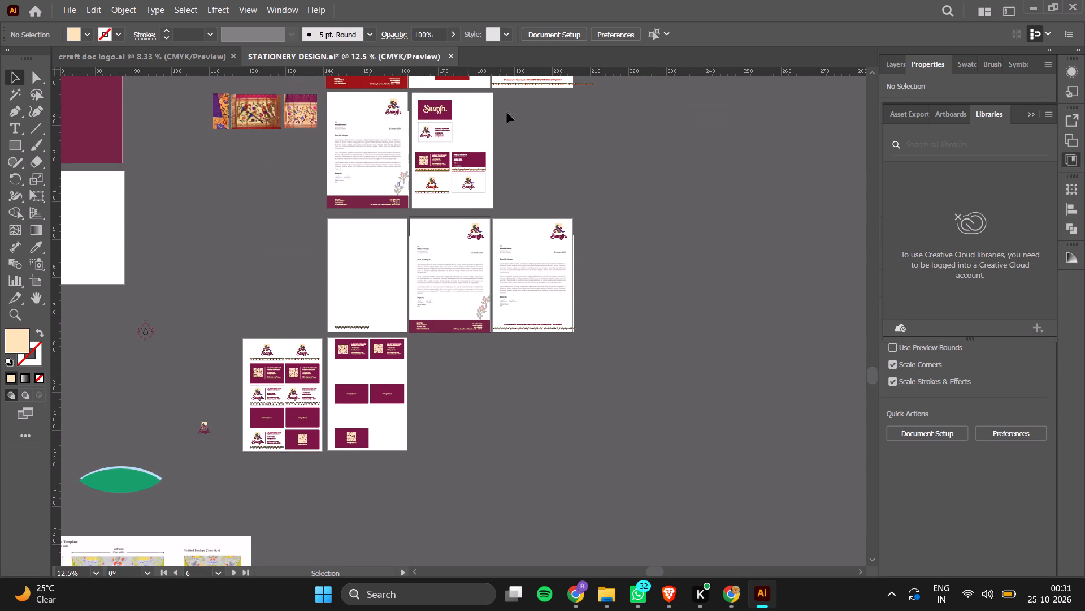
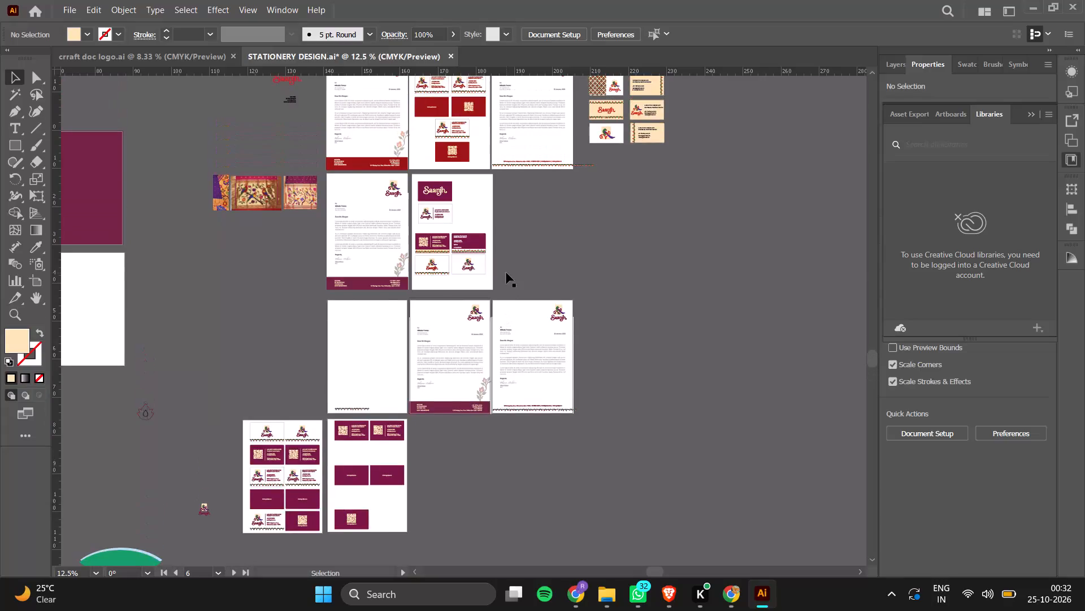
On the maroon business card page, set the white background aside and shift the four lower cards to align with the upper cards.
key(ctrl+0)
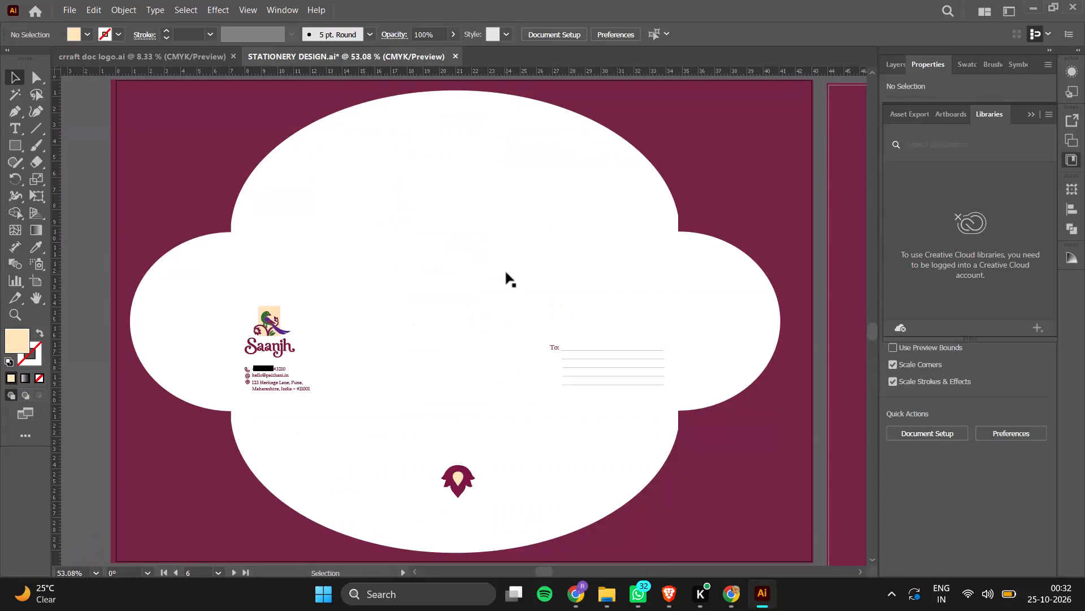
scroll(506, 273, up, 1)
scroll(506, 273, left, 15)
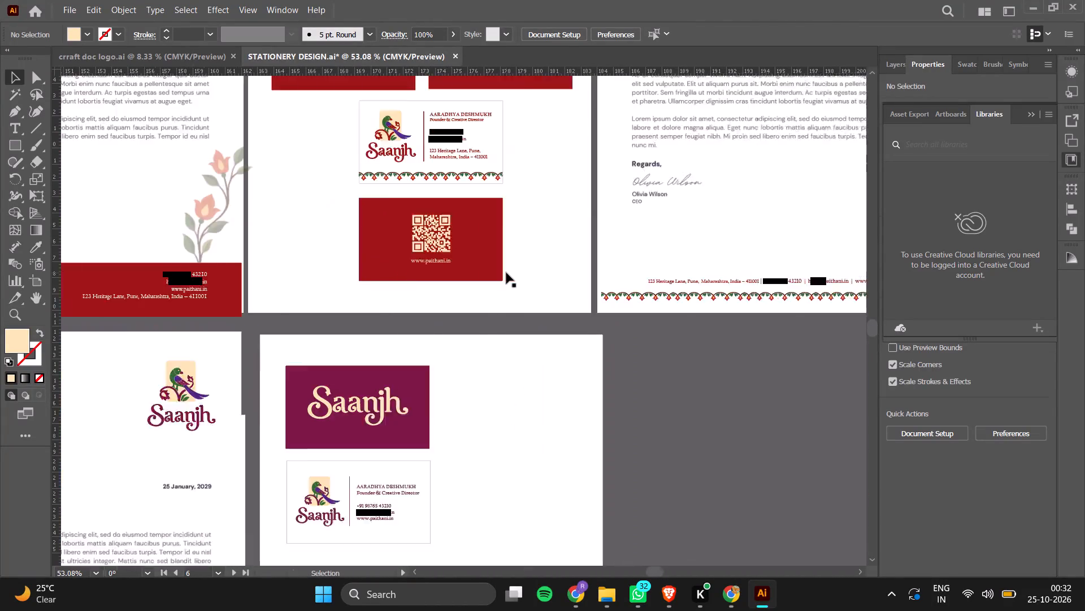
scroll(506, 273, up, 2)
key(ctrl+minus)
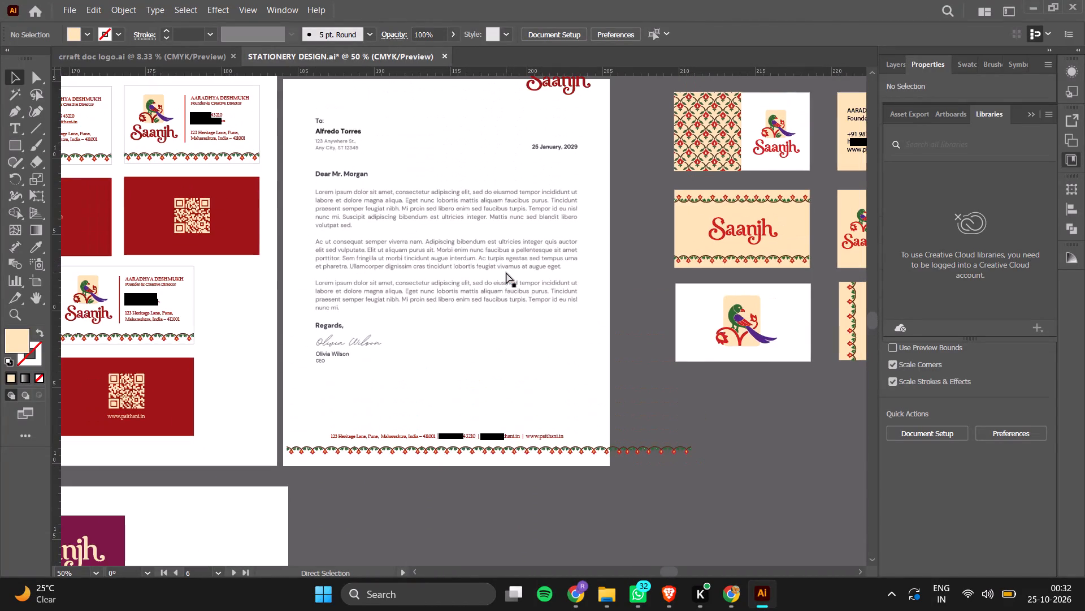
key(ctrl+minus)
scroll(506, 273, down, 3)
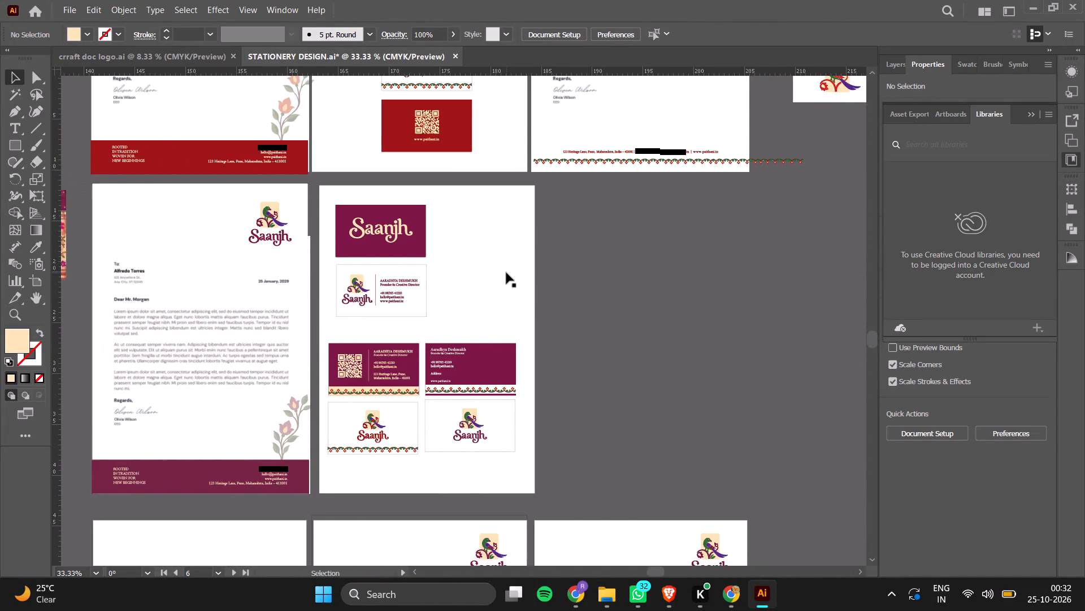
drag(407, 327, 483, 435)
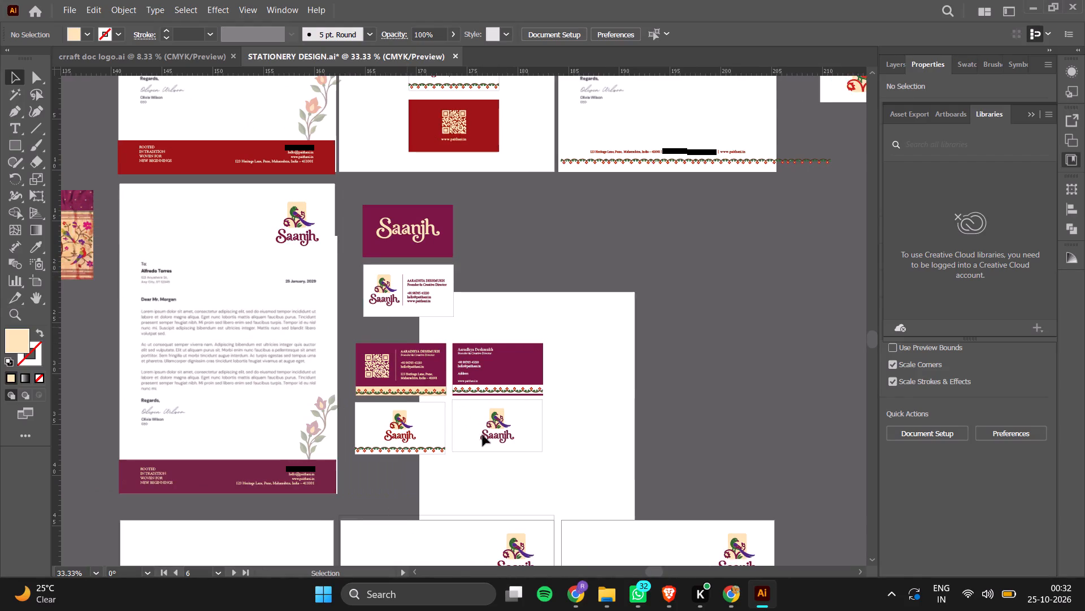
drag(483, 435, 481, 434)
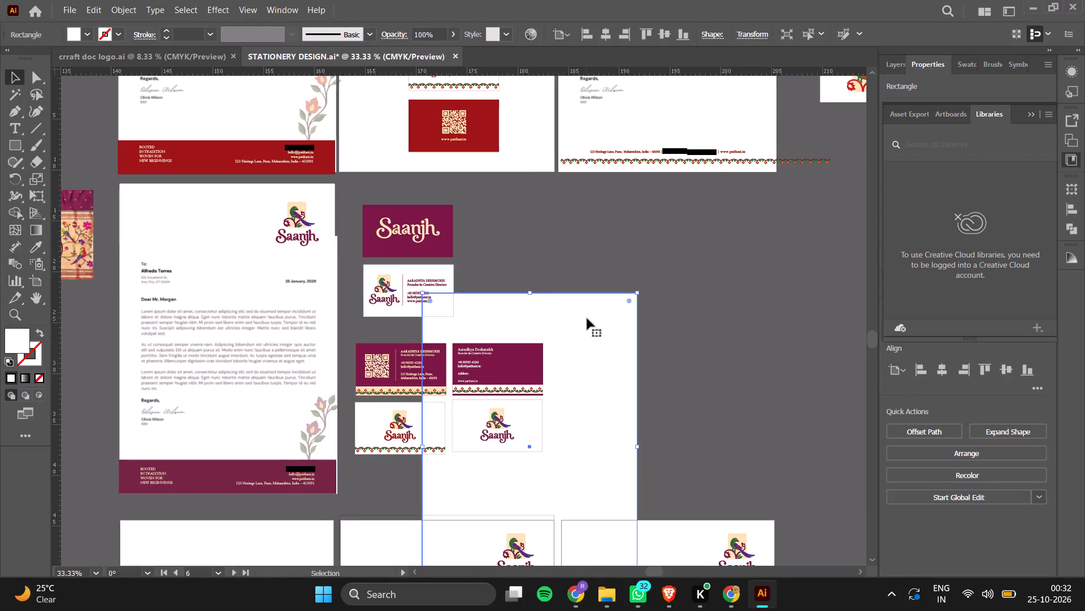
drag(587, 319, 756, 228)
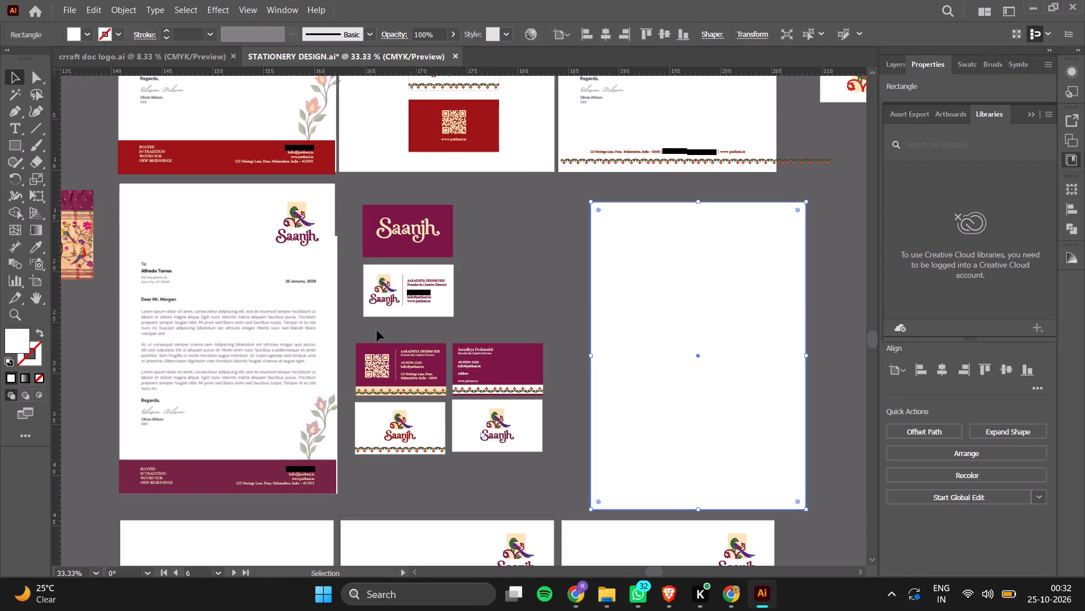
drag(353, 324, 531, 458)
drag(496, 390, 503, 379)
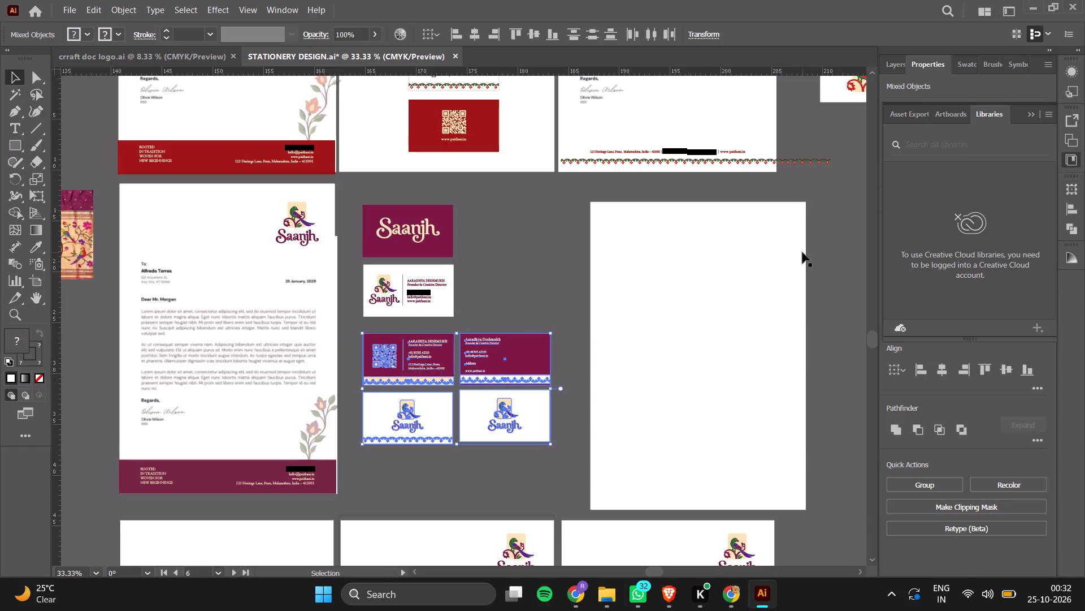
Place the white page background back behind all six cards, beside the maroon-footer letterhead.
click(818, 245)
drag(724, 311, 513, 293)
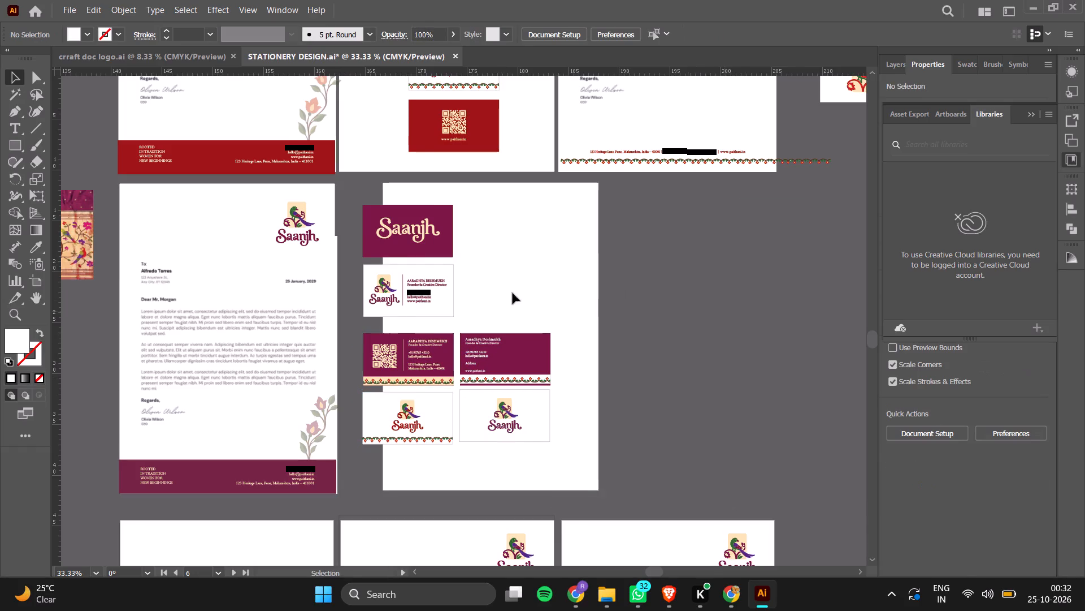
drag(513, 293, 474, 294)
click(533, 289)
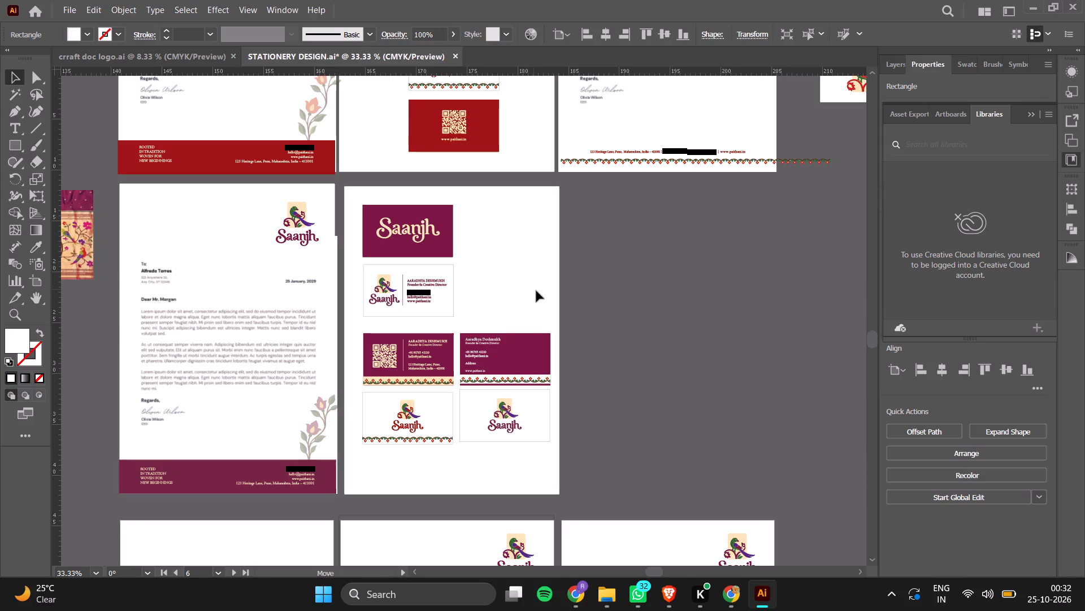
click(650, 295)
click(650, 295)
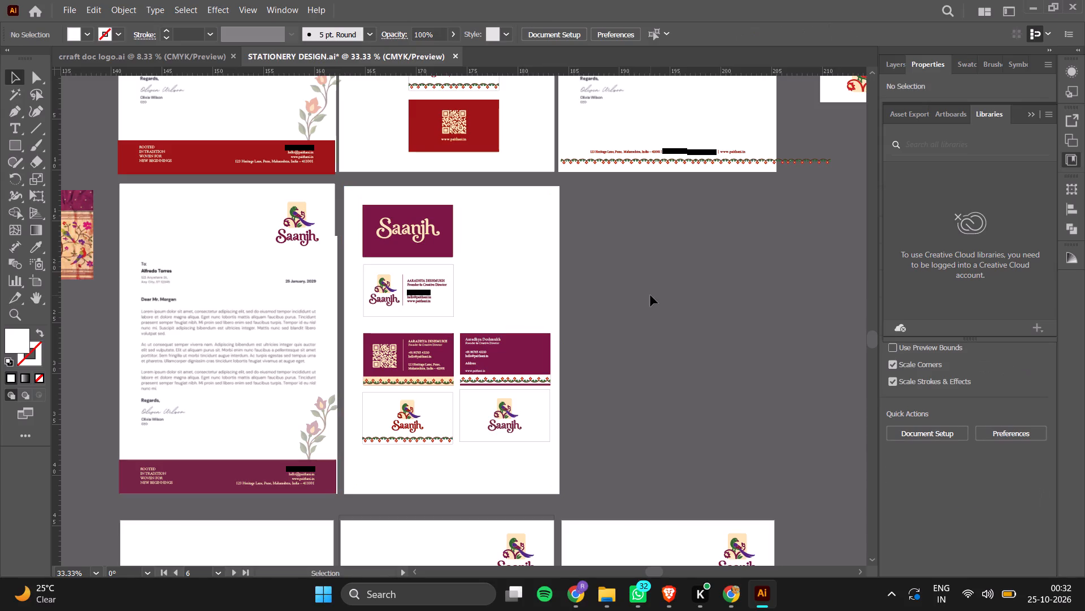
Capture a screen snip of the maroon business card page, cropped to its page edges.
key(Print)
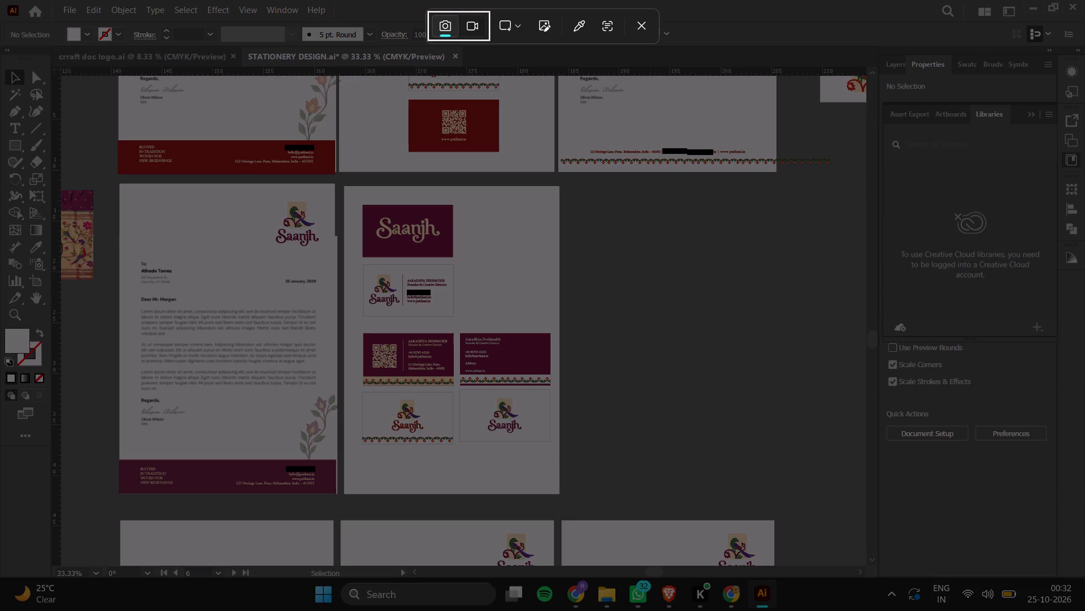
drag(344, 190, 563, 494)
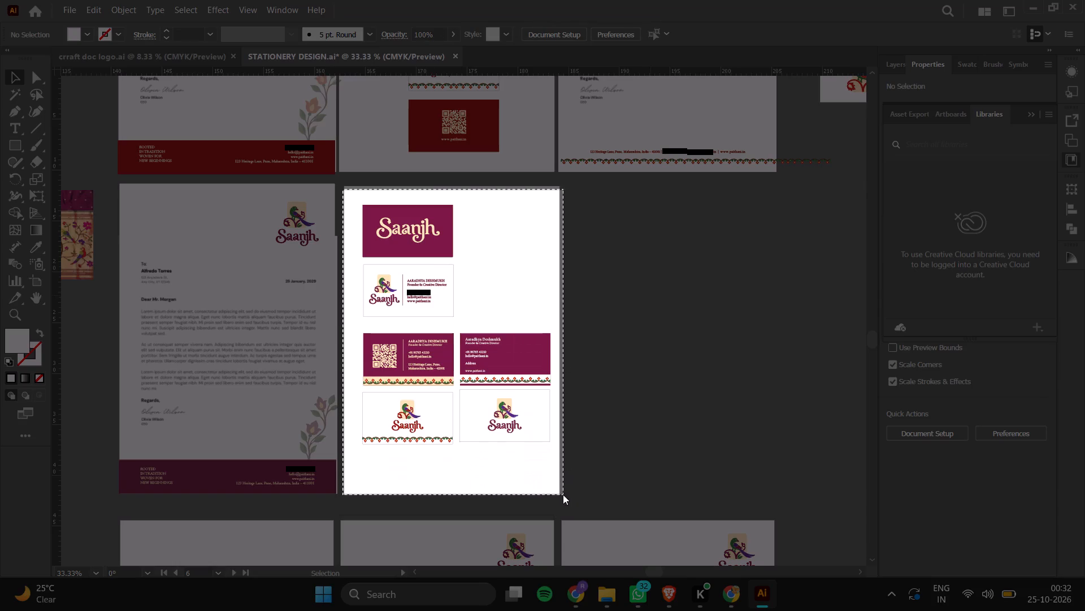
drag(563, 494, 557, 494)
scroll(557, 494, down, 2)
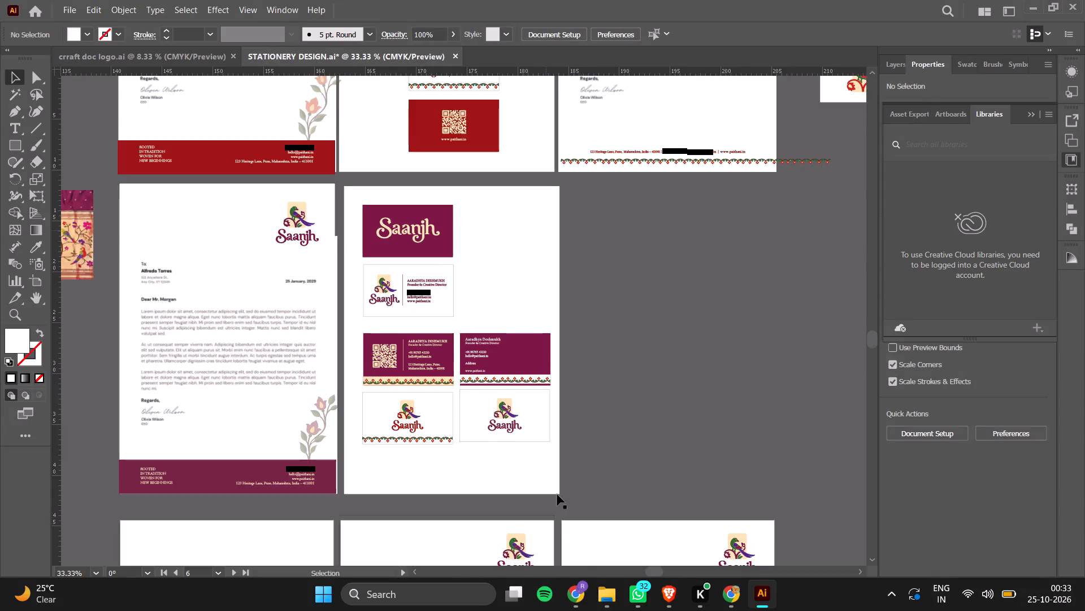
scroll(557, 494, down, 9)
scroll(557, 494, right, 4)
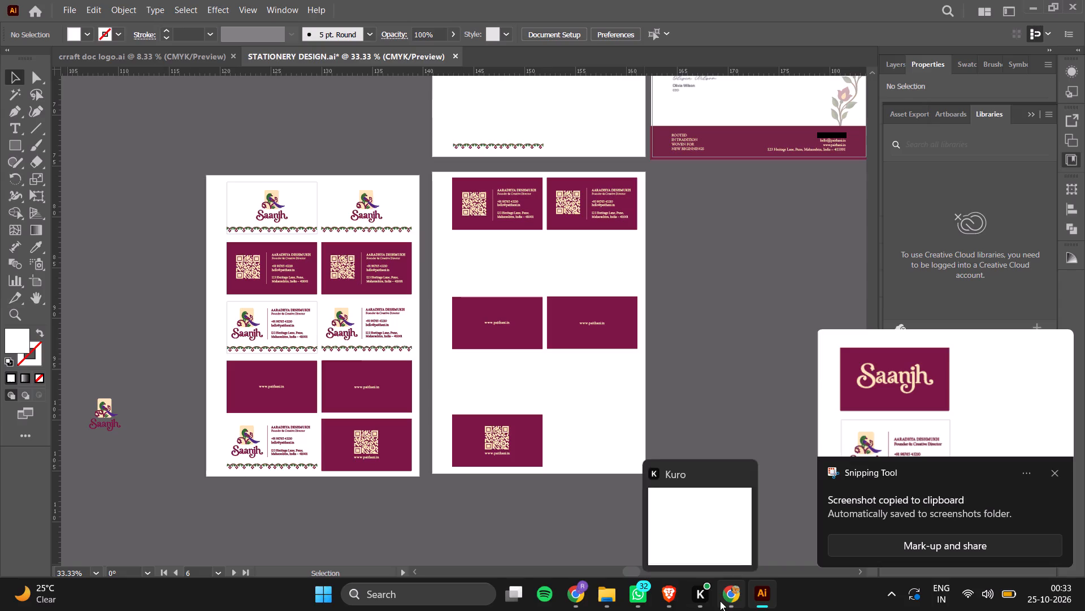
Switch to Canva and trim the right edge of the page 38 letterhead snip to remove the stray vertical line.
click(727, 597)
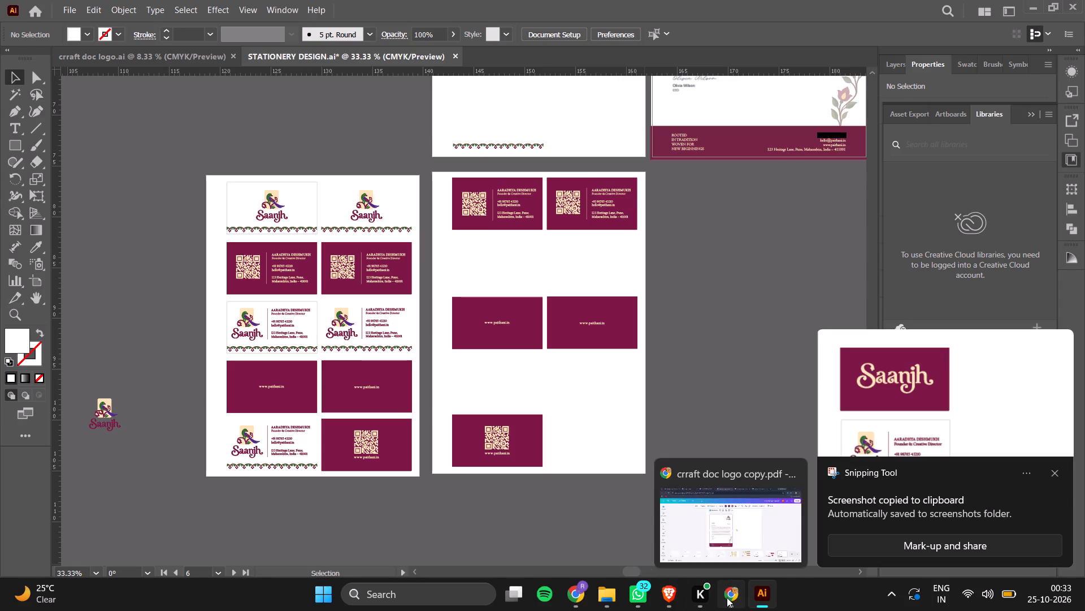
click(659, 362)
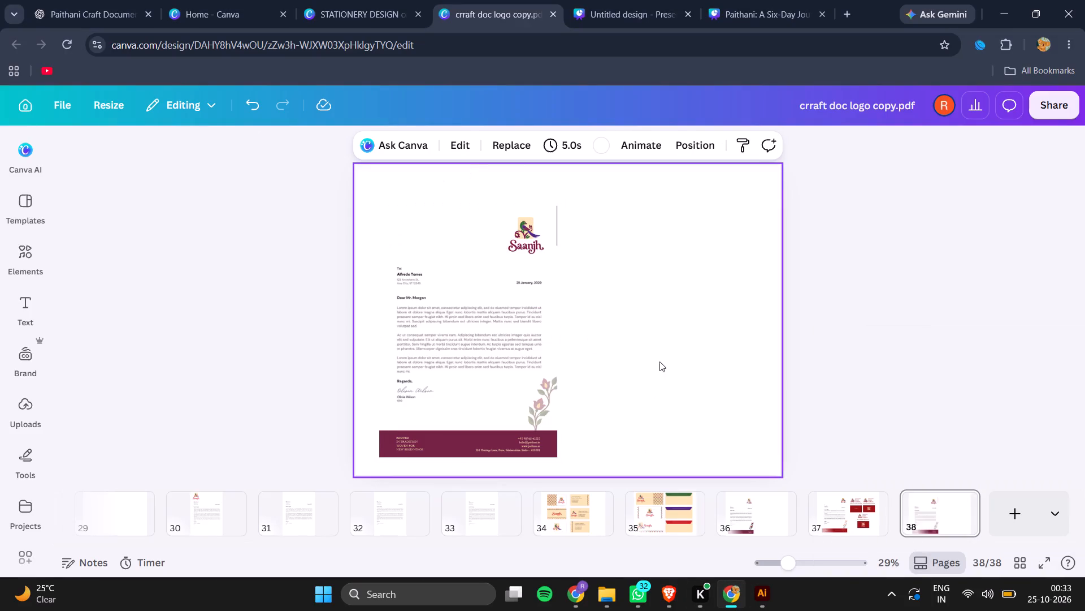
double_click(561, 236)
click(542, 237)
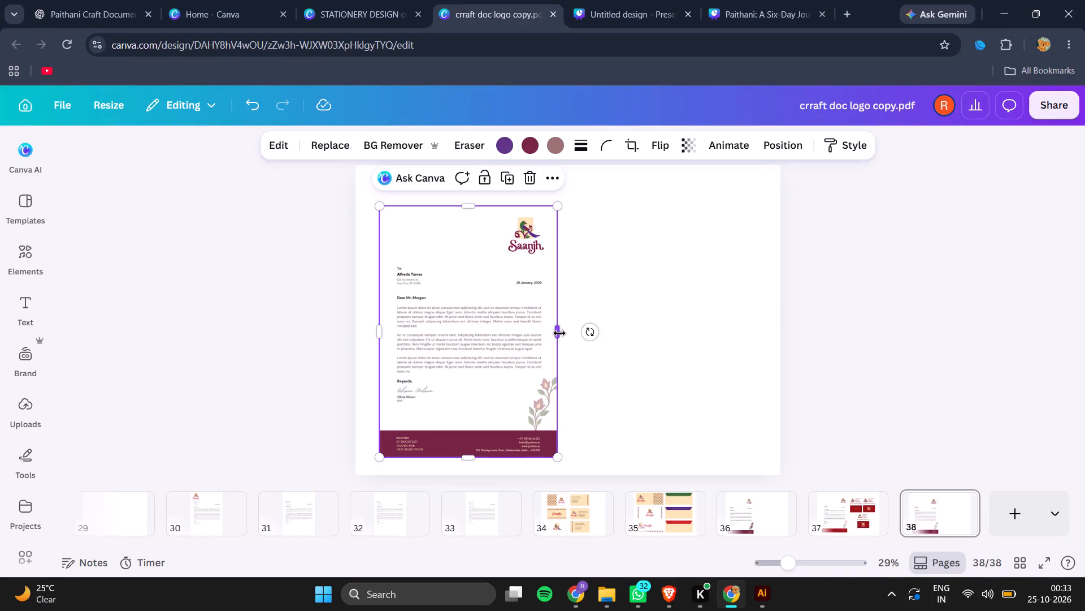
click(559, 333)
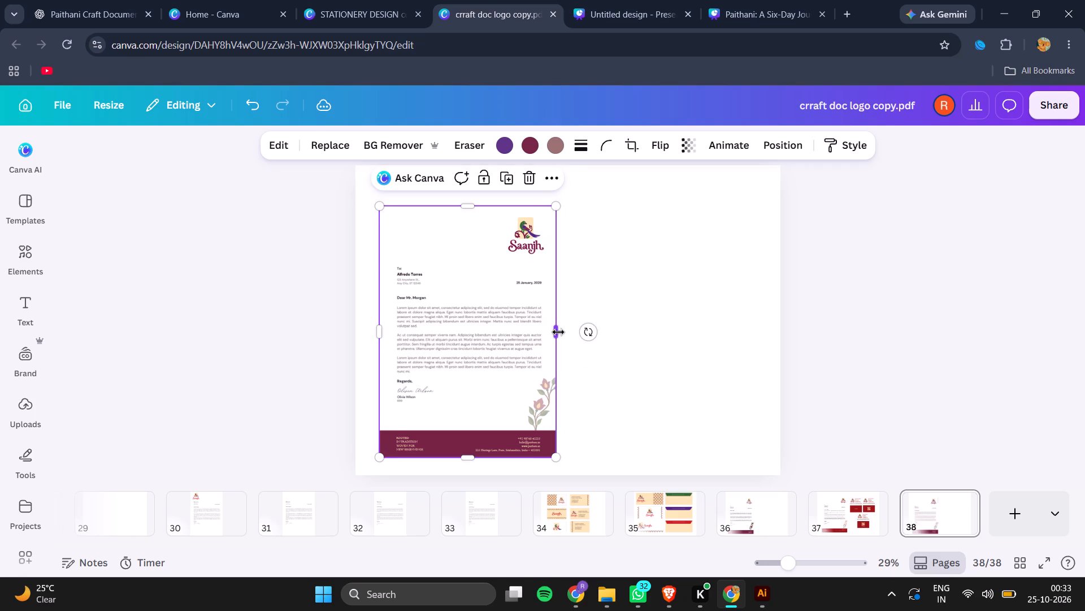
click(624, 328)
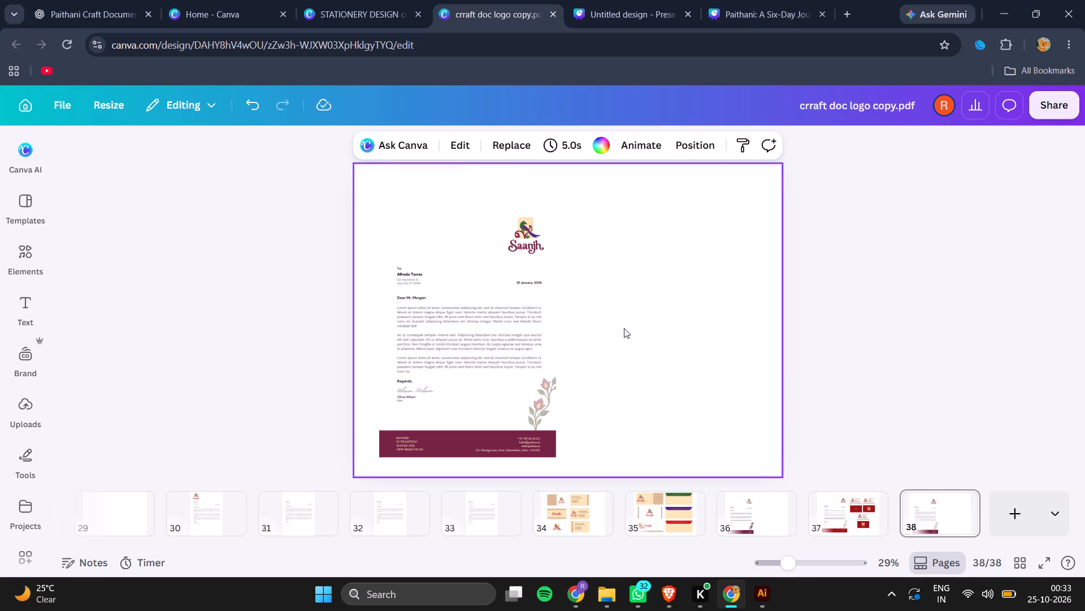
Paste the maroon business card snip onto page 38, place it in the page's right half, and enlarge it beside the letterhead.
key(ctrl+v)
drag(588, 332, 658, 309)
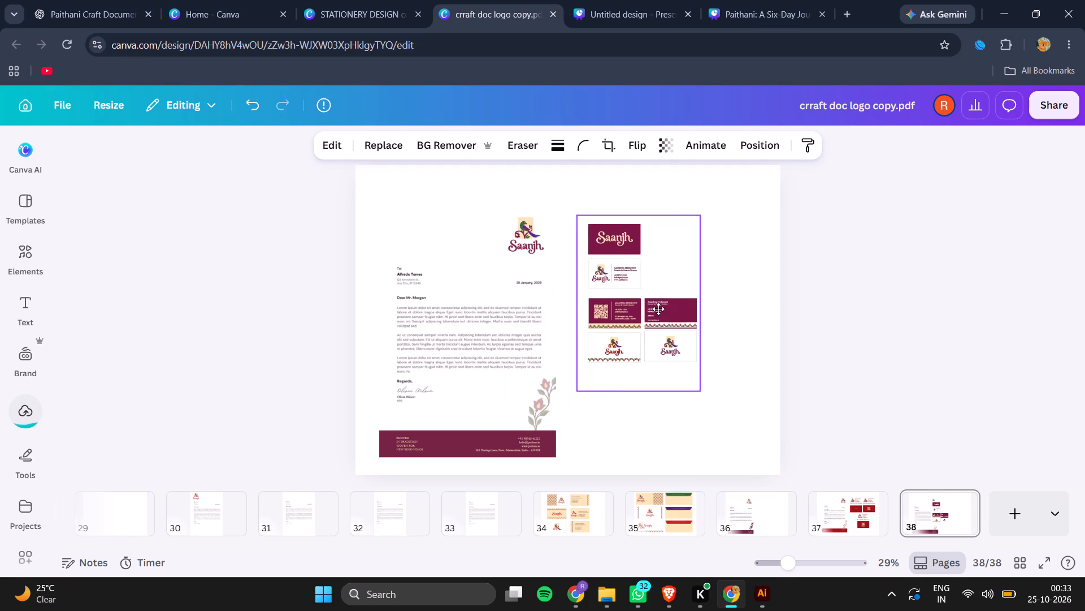
drag(658, 309, 656, 311)
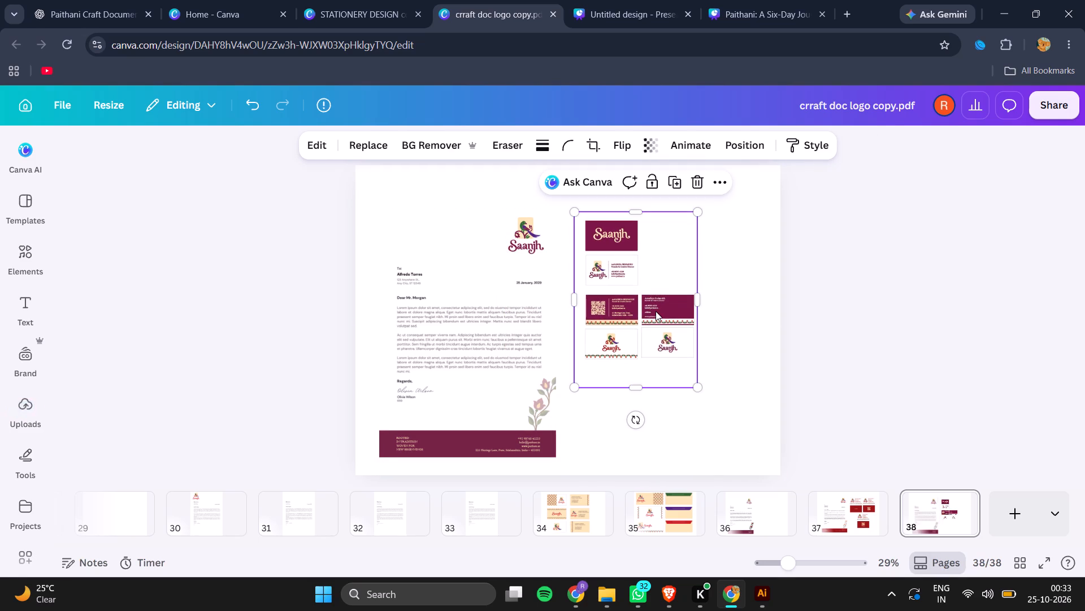
drag(692, 385, 771, 458)
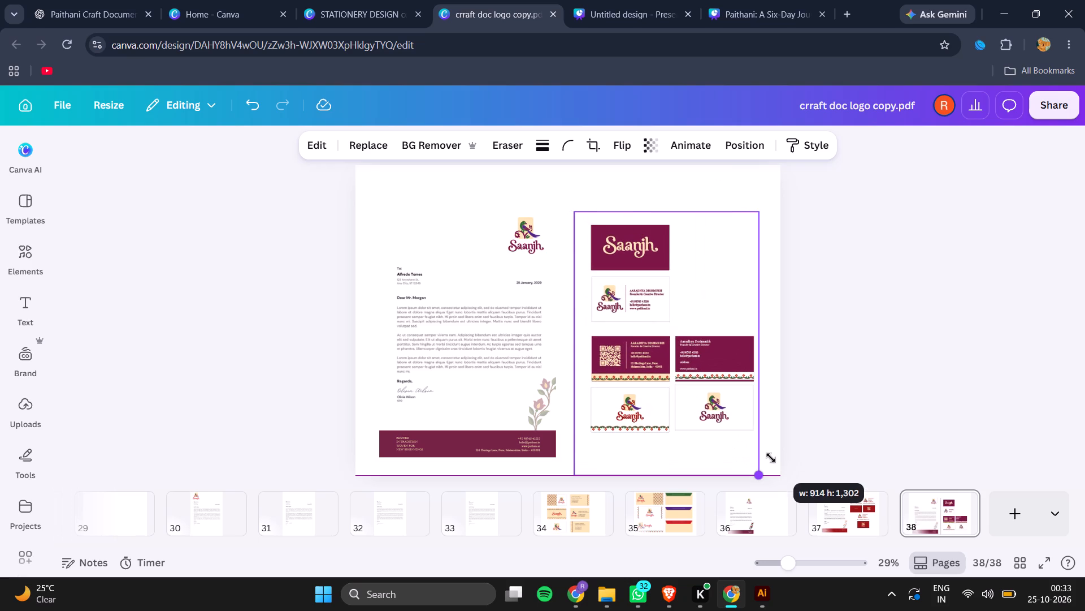
drag(771, 458, 785, 462)
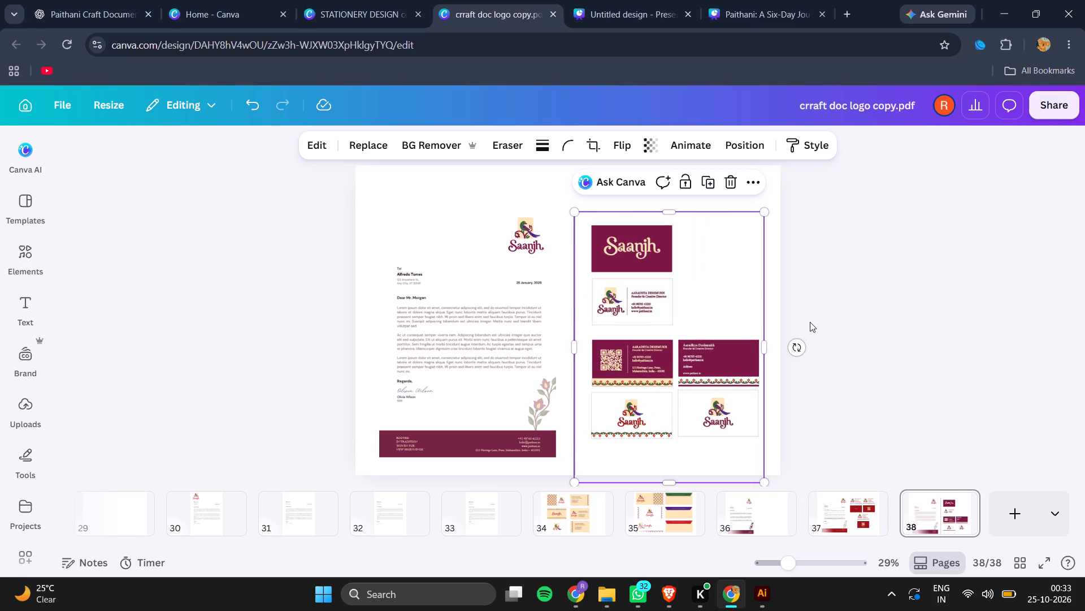
click(784, 284)
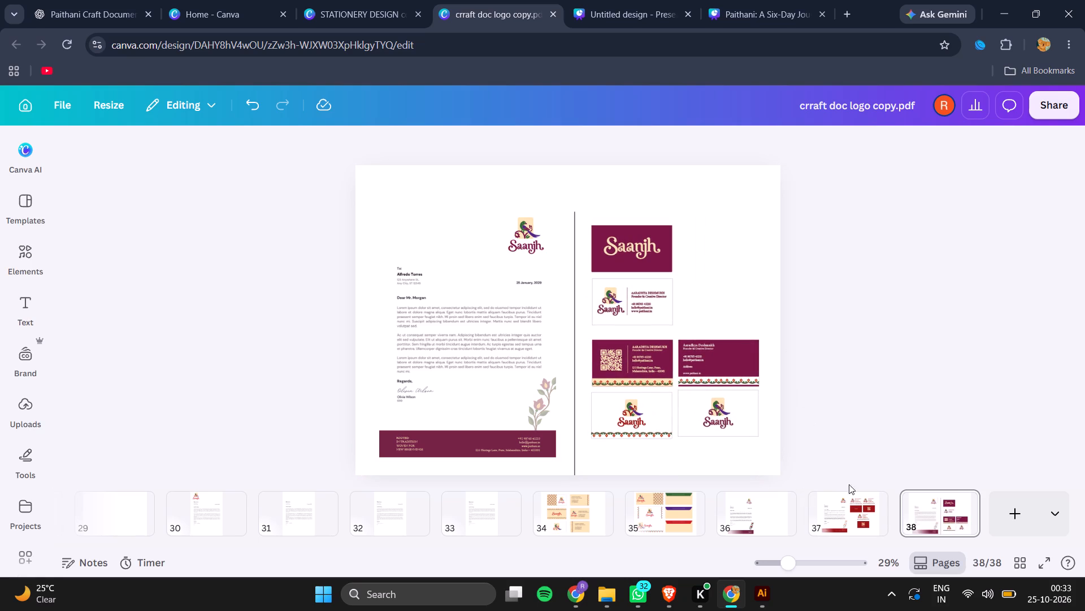
Add a blank page 39 after the maroon stationery page.
click(999, 519)
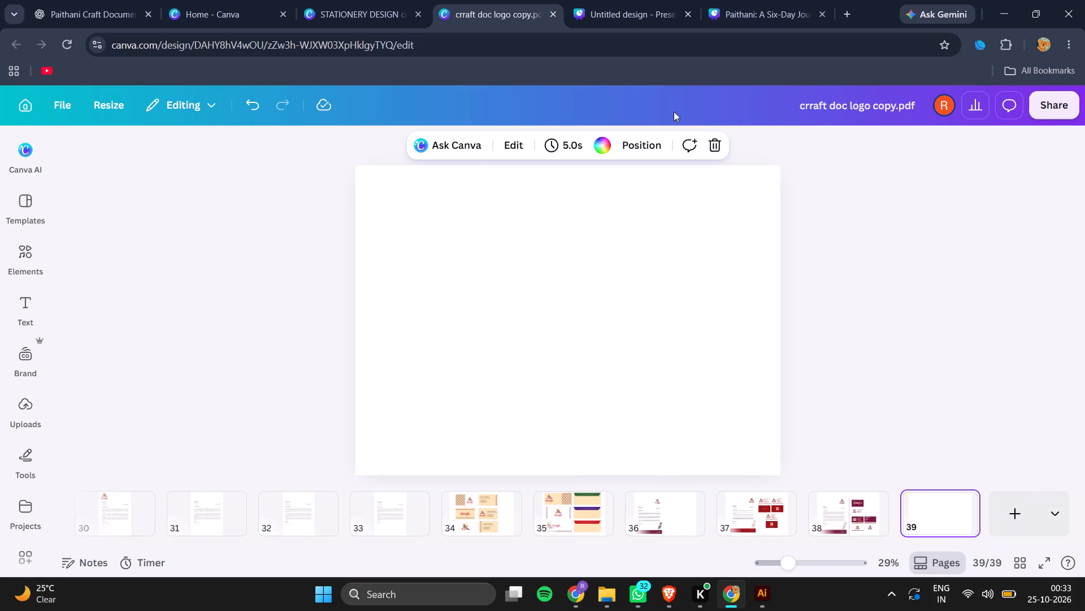
Check the other open Canva designs and close the blank Untitled design presentation.
click(619, 15)
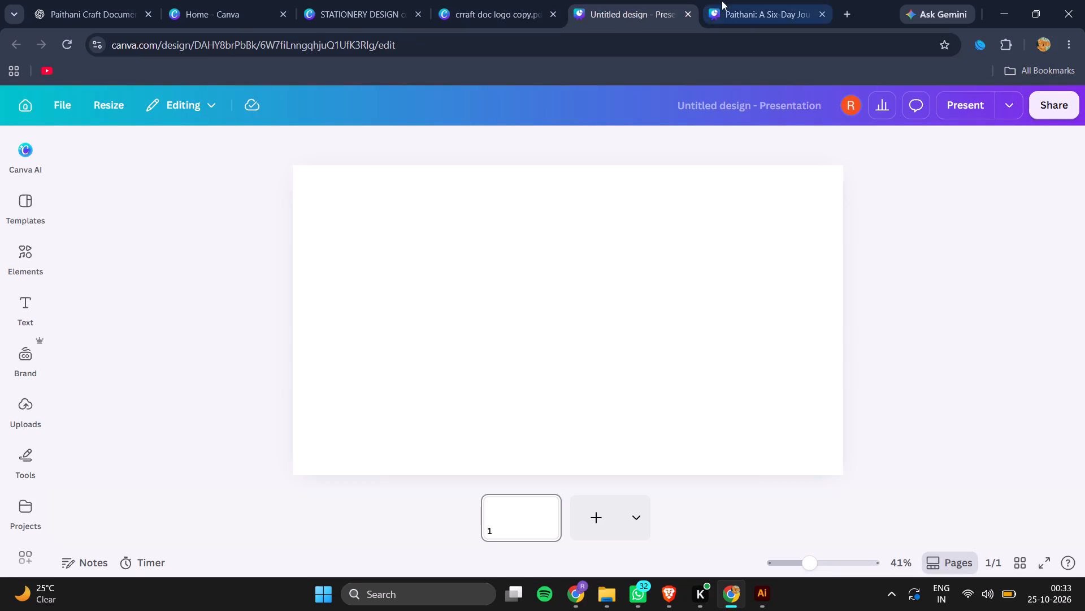
click(726, 12)
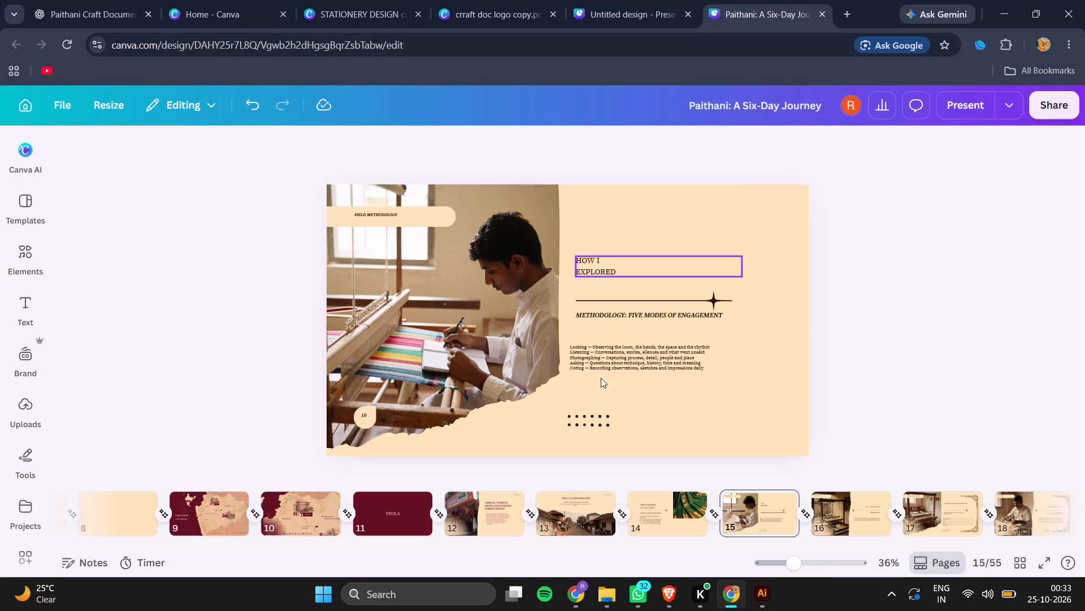
click(623, 16)
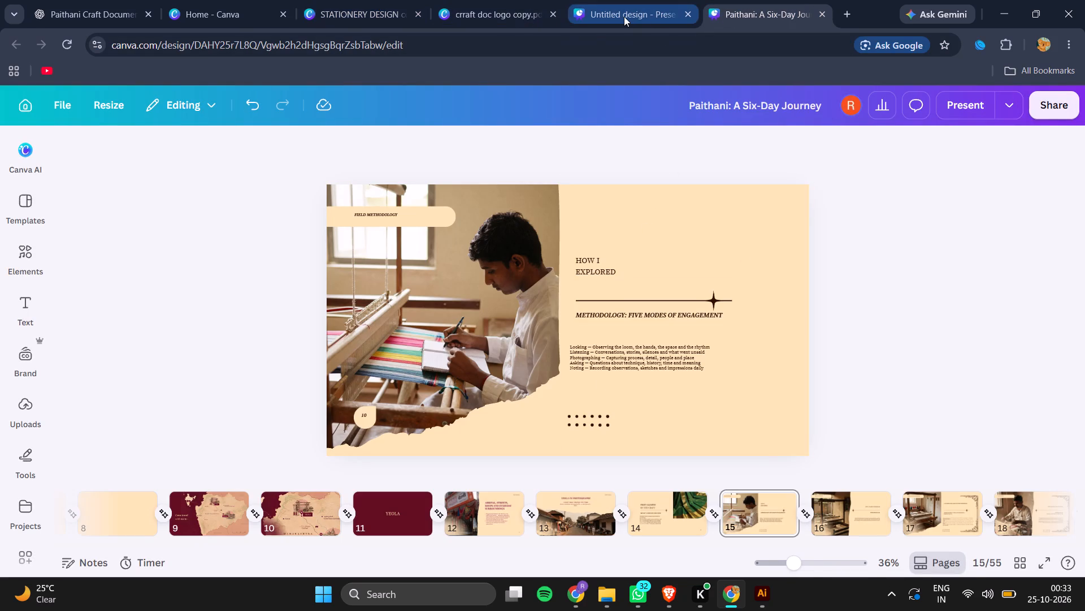
click(688, 10)
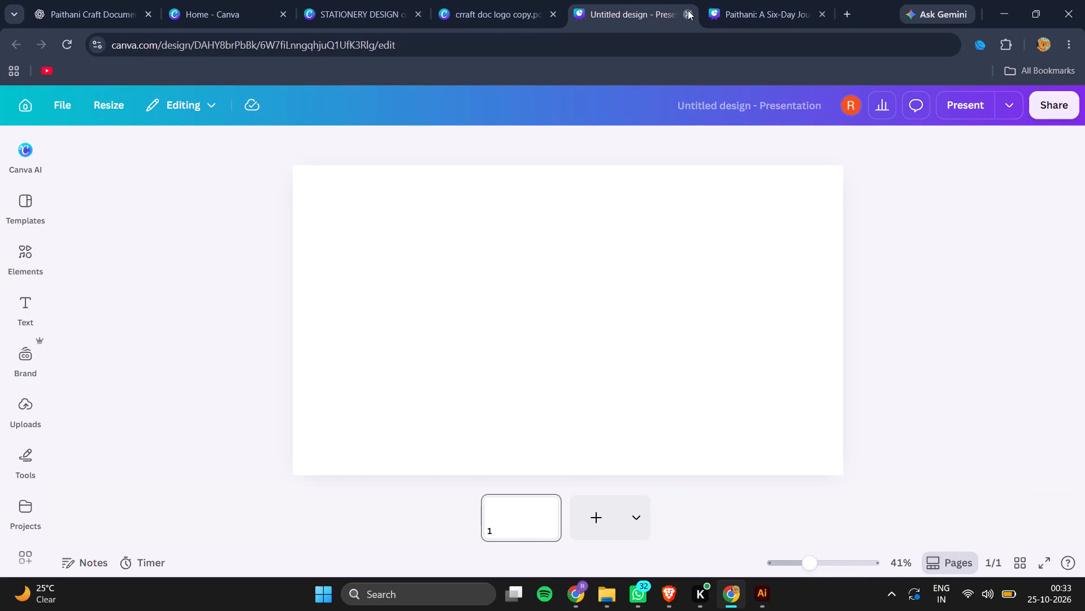